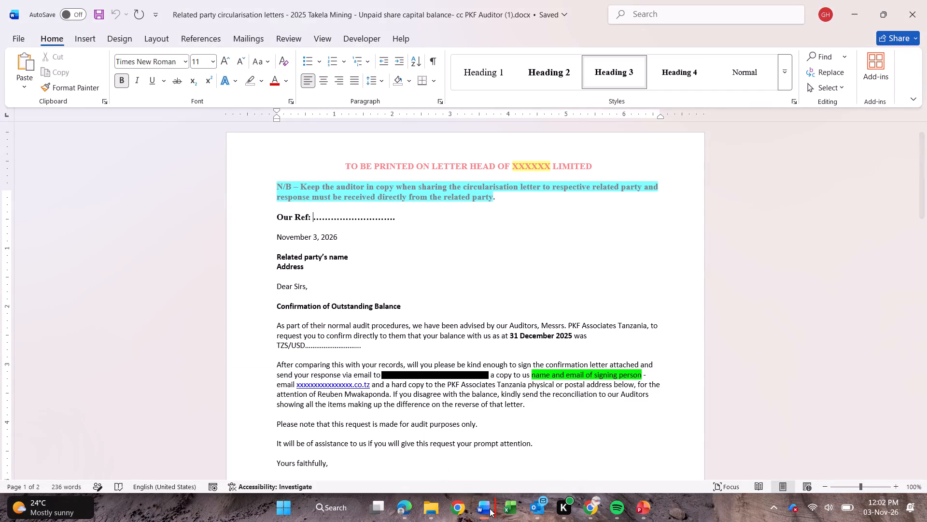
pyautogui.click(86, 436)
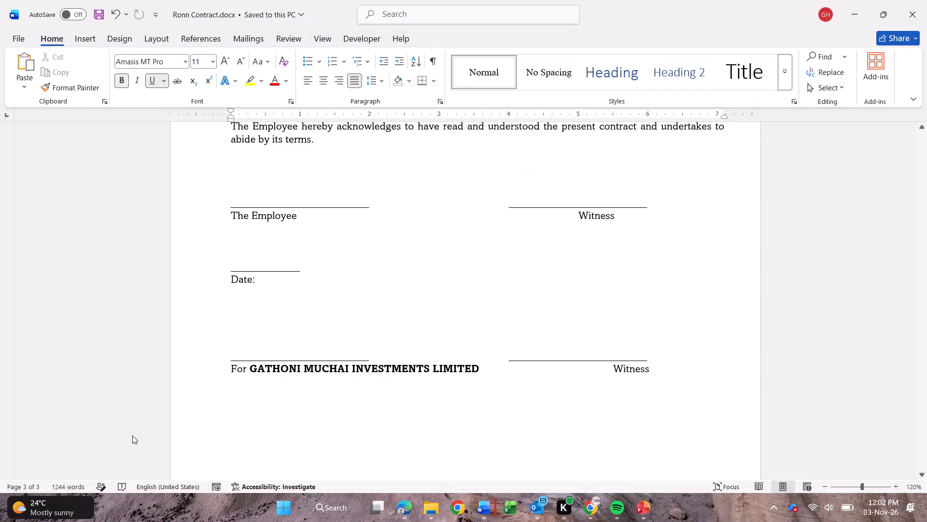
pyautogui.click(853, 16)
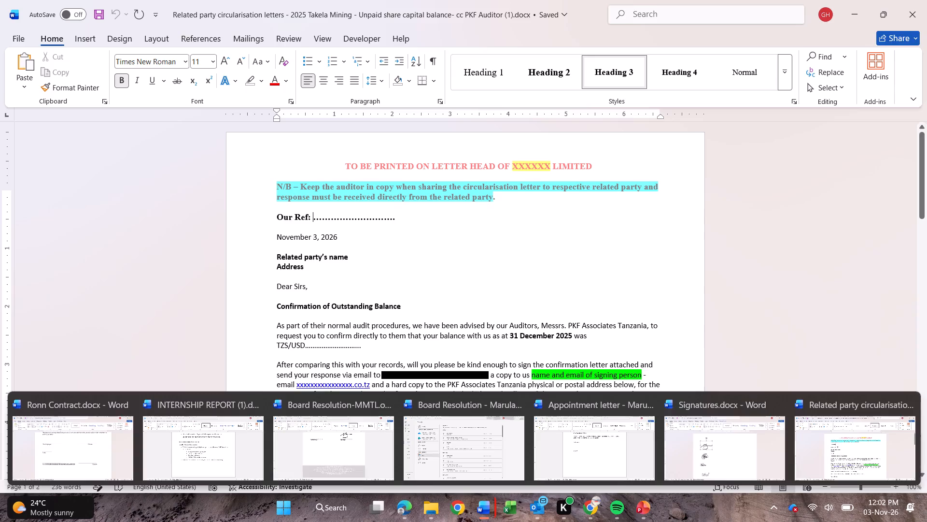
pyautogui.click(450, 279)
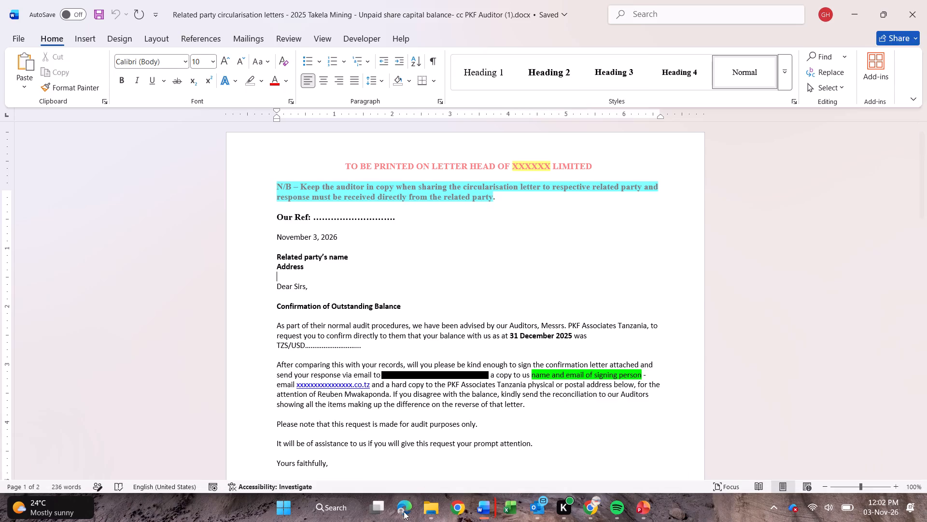
# Switch to the Edge browser with the circularisation letter attachment open in Outlook.
pyautogui.click(404, 511)
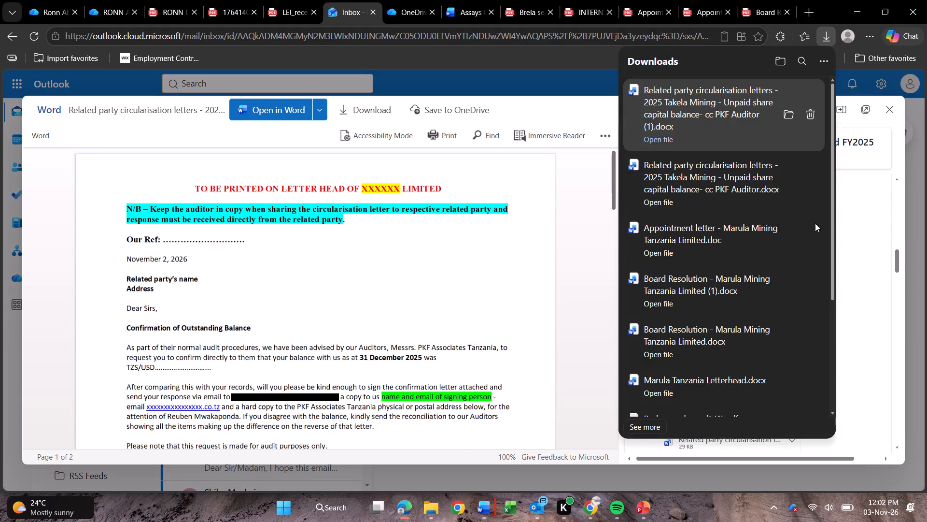
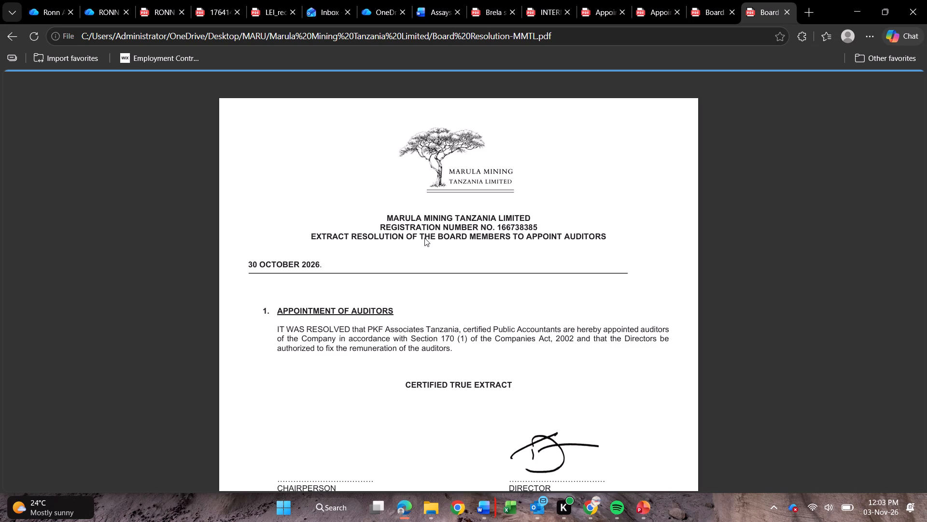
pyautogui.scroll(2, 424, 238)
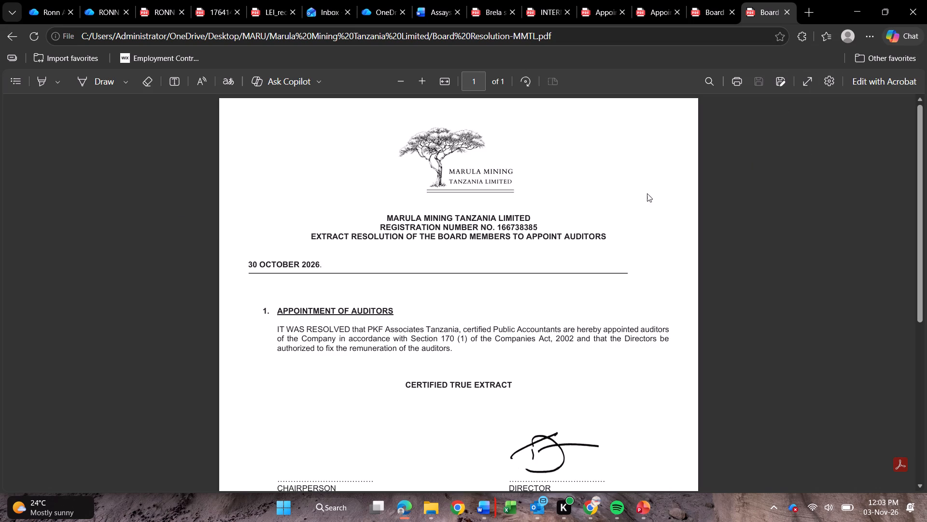
# Minimise the browser and file explorer windows and close the Takela Mining related party circularisation letter document in Word.
pyautogui.click(858, 7)
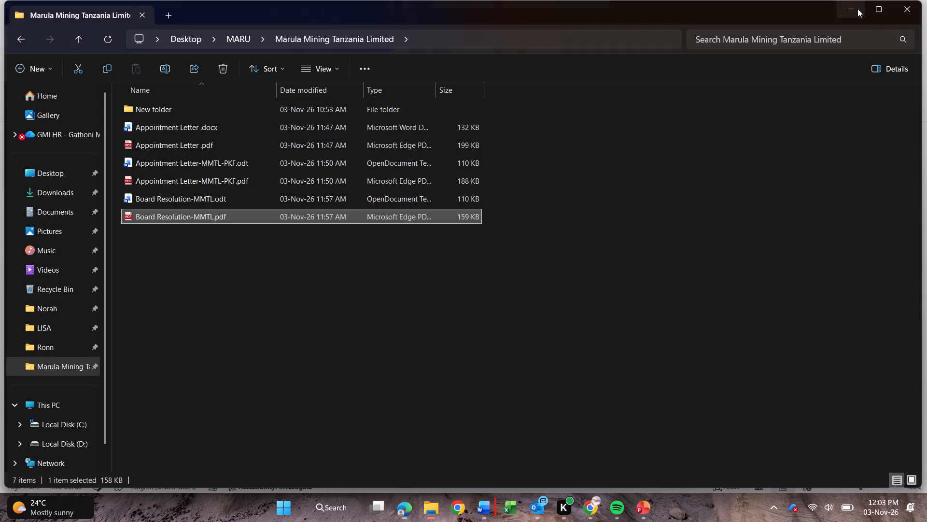
pyautogui.click(853, 11)
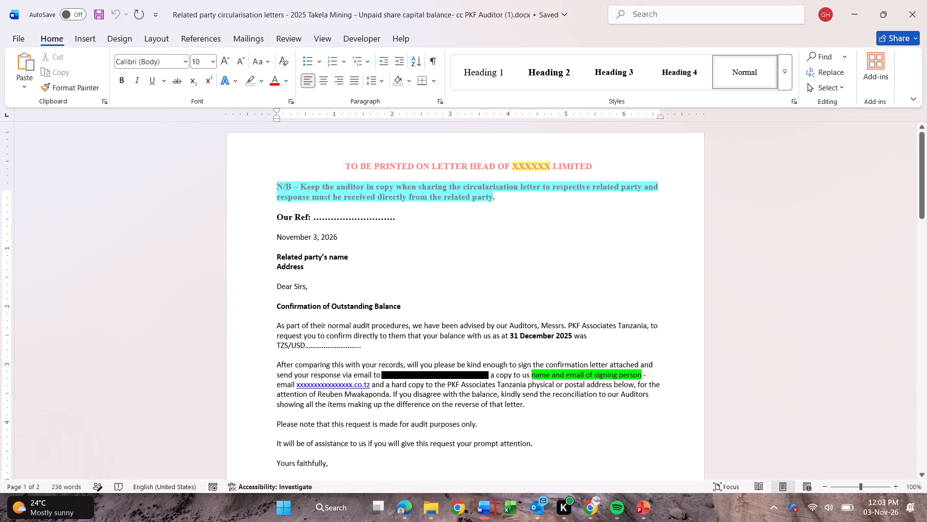
pyautogui.click(915, 6)
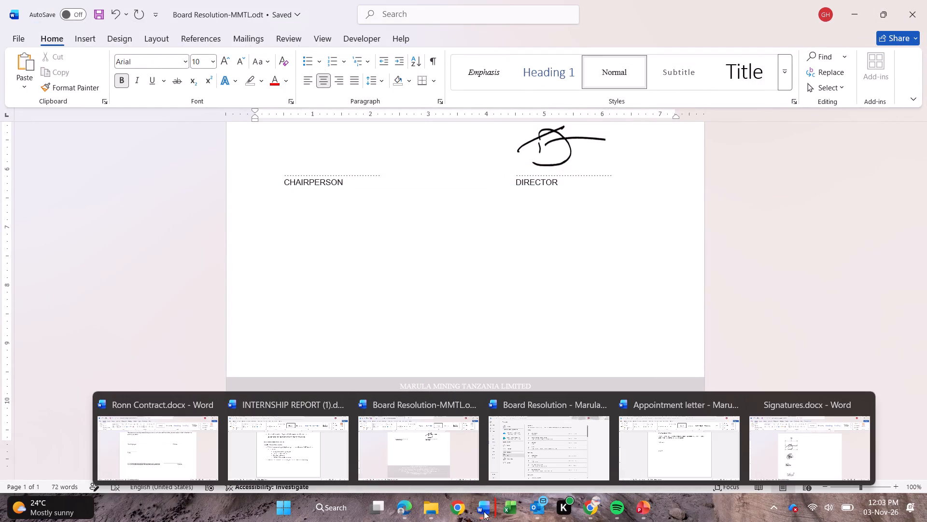
# Switch back to the Edge browser window.
pyautogui.click(405, 507)
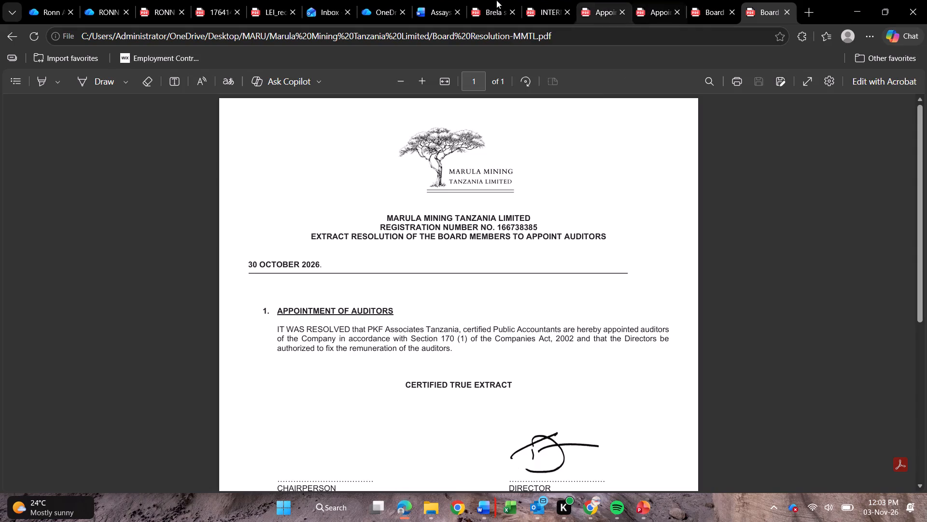
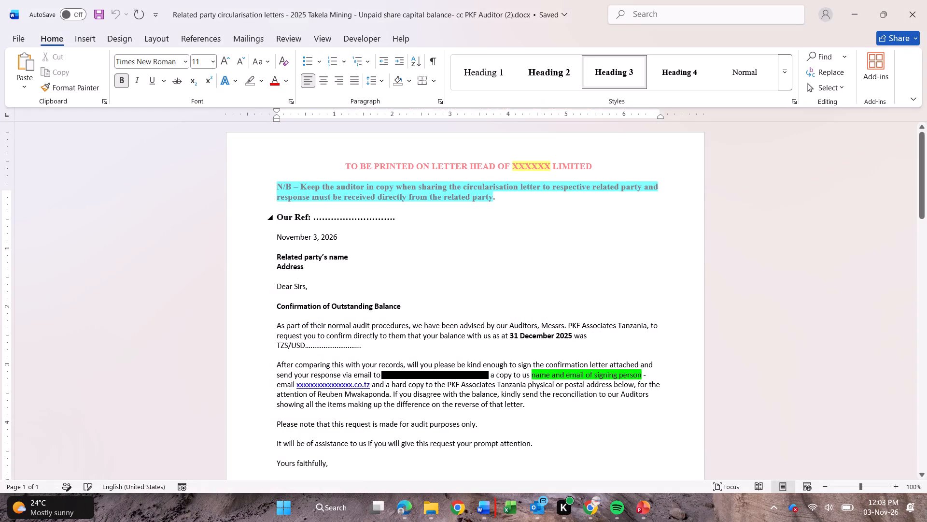
# Enter MMTL at the start of the "Our Ref" line in the circularisation letter.
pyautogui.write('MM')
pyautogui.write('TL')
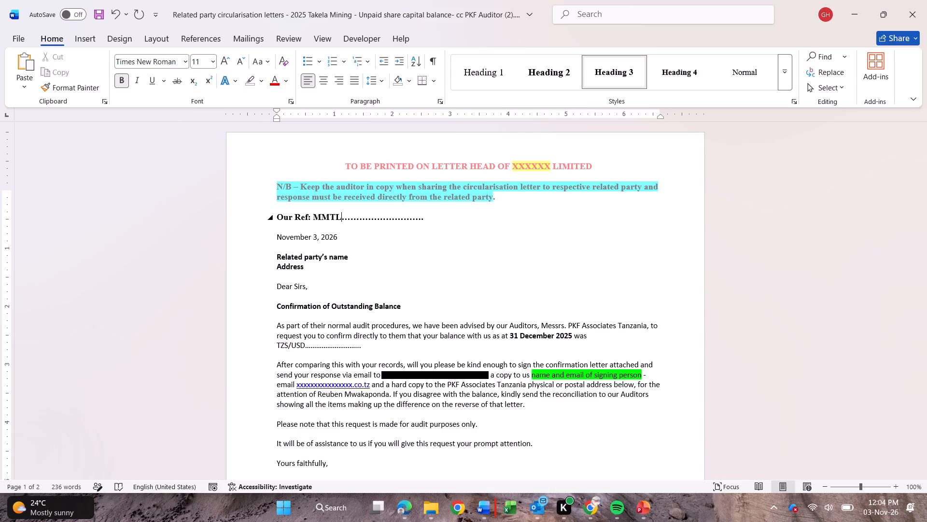
# Switch to the Edge browser window with the circularisation letter attachment open in Outlook.
pyautogui.click(403, 508)
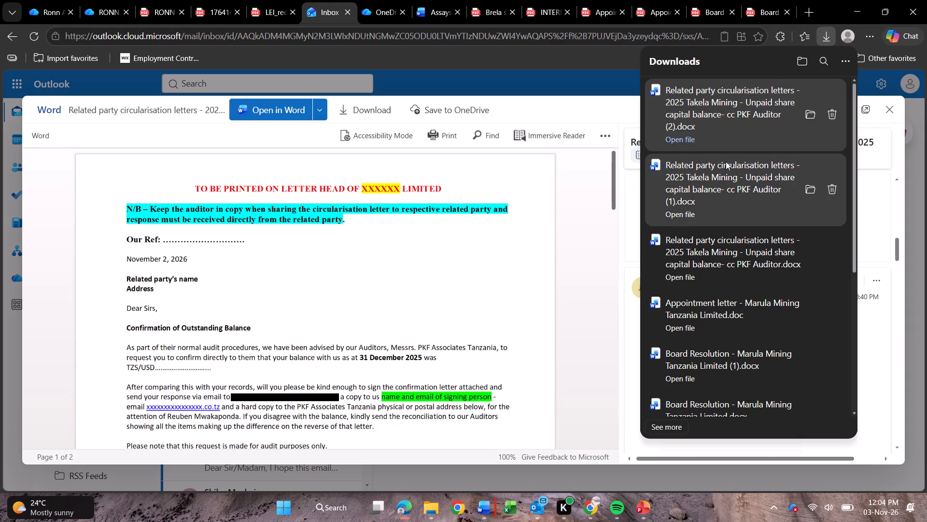
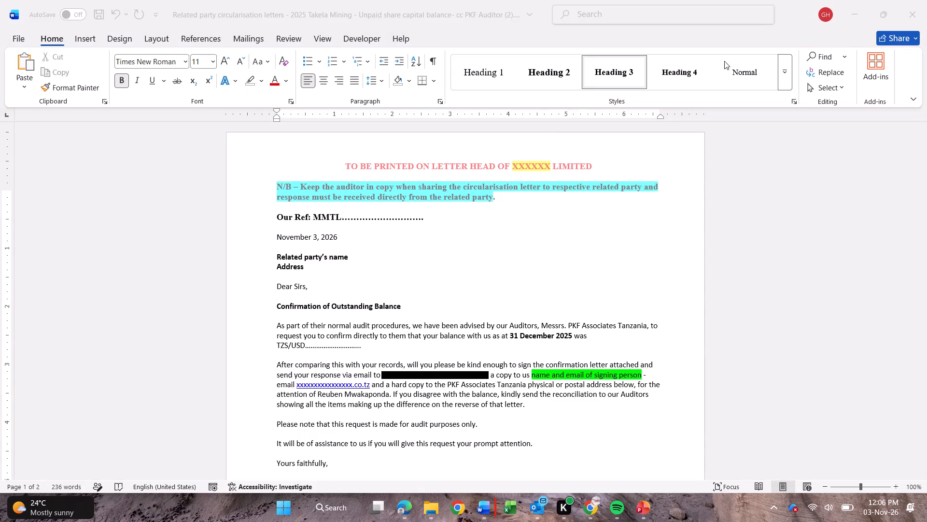
# Close the related party circularisation letter for Takela Mining's unpaid share capital balance without saving its changes.
pyautogui.click(913, 10)
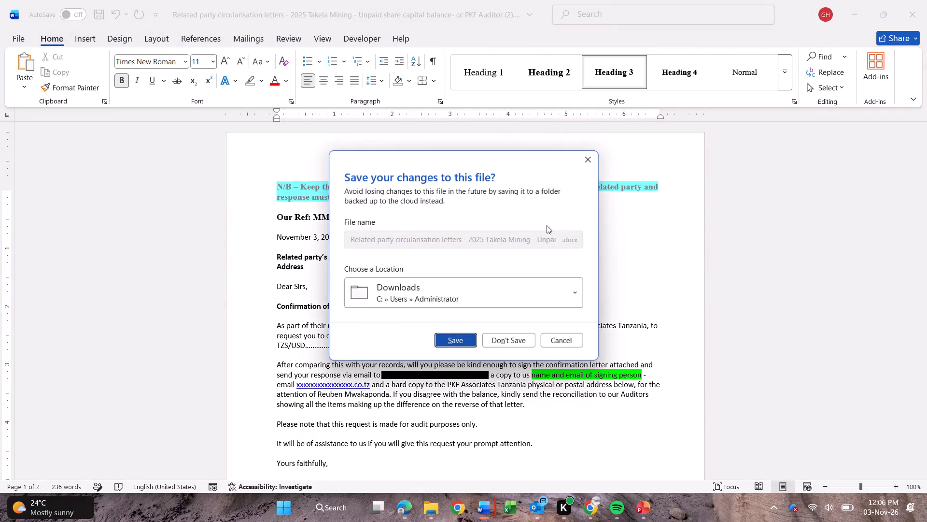
pyautogui.click(503, 338)
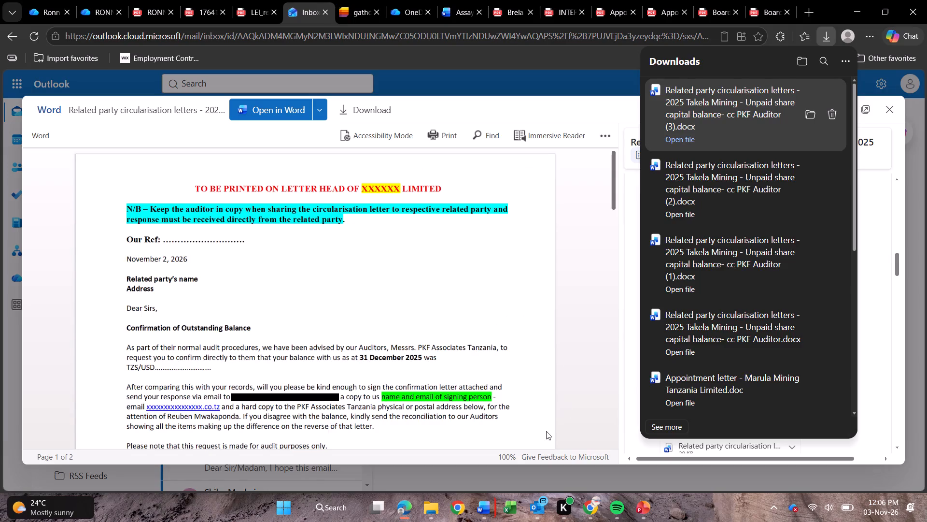
# Switch to the Marula Mining Tanzania Limited appointment letter in Word, check it from the top, and close it.
pyautogui.click(490, 508)
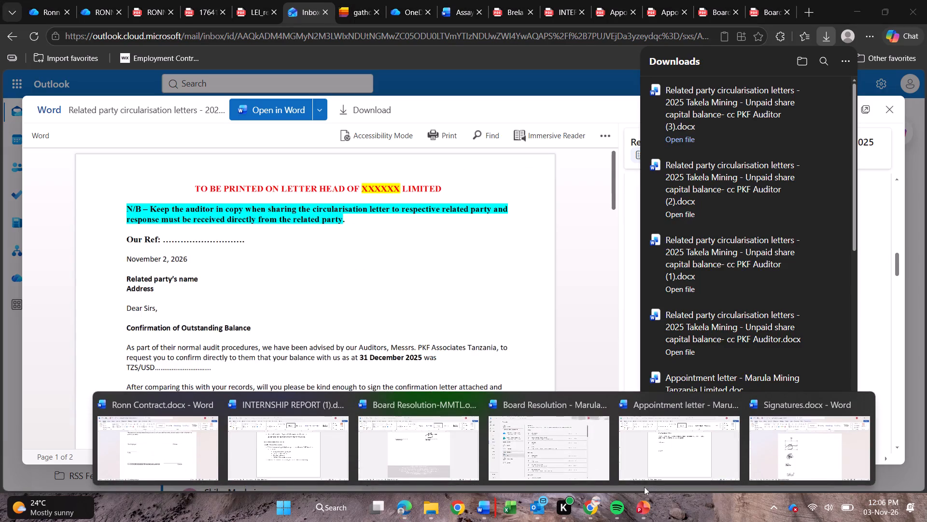
pyautogui.click(714, 429)
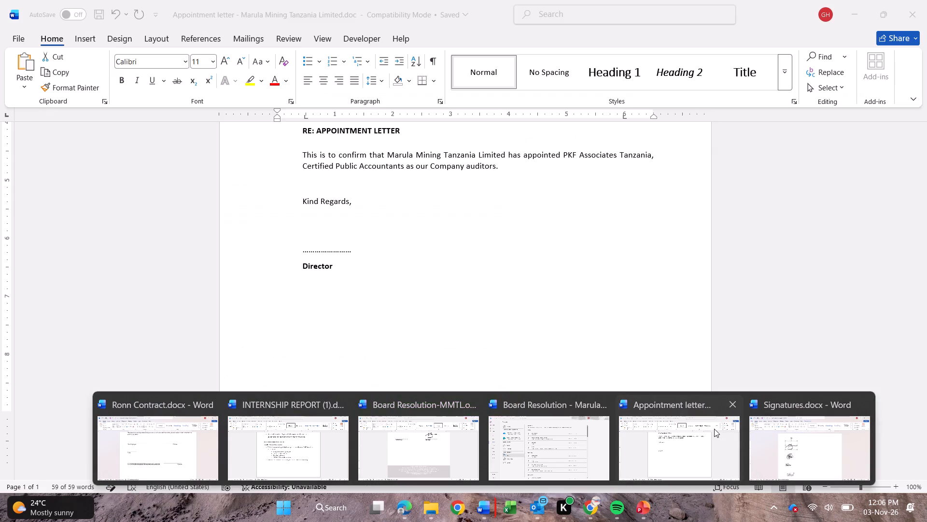
pyautogui.scroll(8, 662, 260)
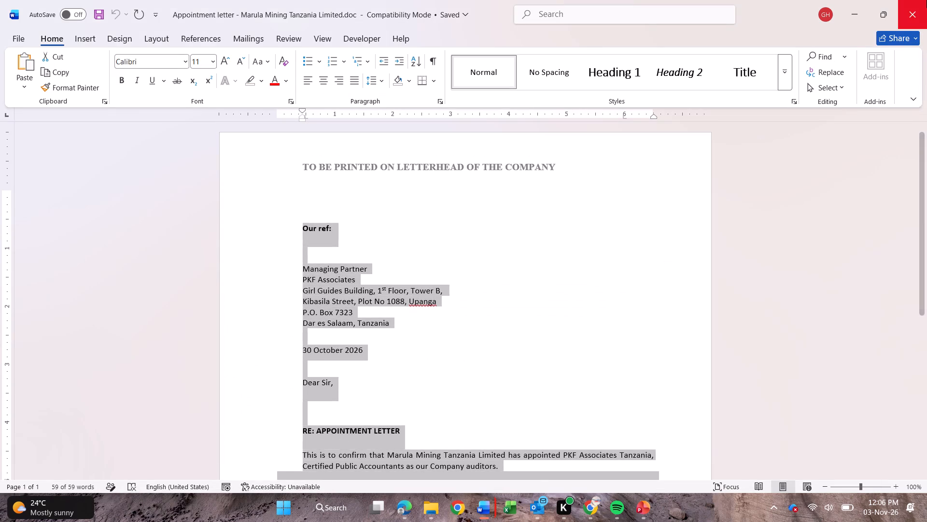
pyautogui.click(926, 0)
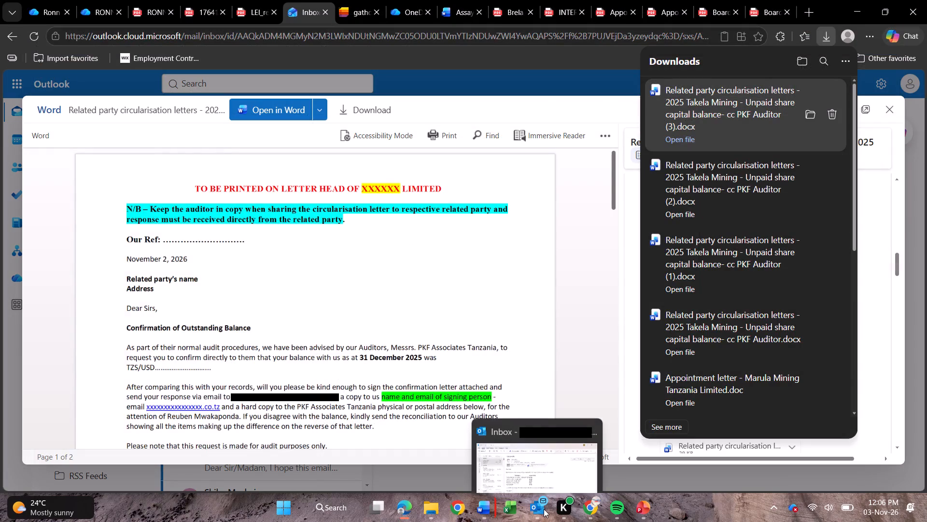
# Switch to the Board Resolution-MMTL document in Word, look over its contents, and close it.
pyautogui.click(489, 509)
pyautogui.click(477, 442)
pyautogui.scroll(2, 533, 294)
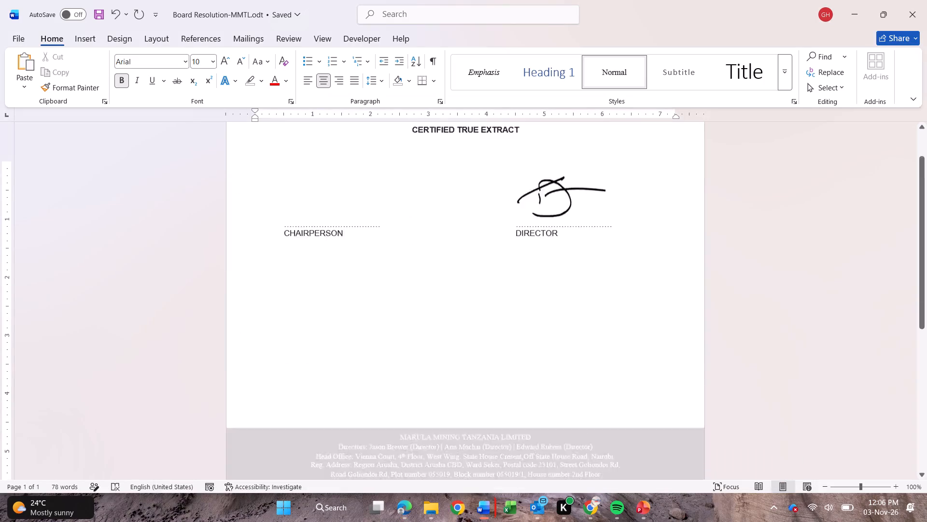
pyautogui.scroll(2, 533, 293)
pyautogui.click(926, 4)
# Switch to the INTERNSHIP REPORT (1) document in Word and look over its contents.
pyautogui.click(492, 512)
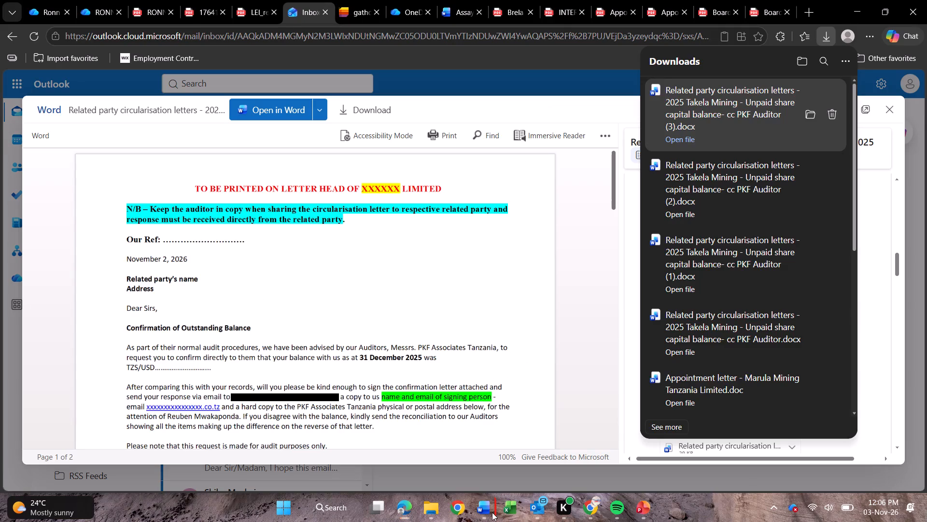
pyautogui.click(449, 455)
pyautogui.scroll(9, 479, 268)
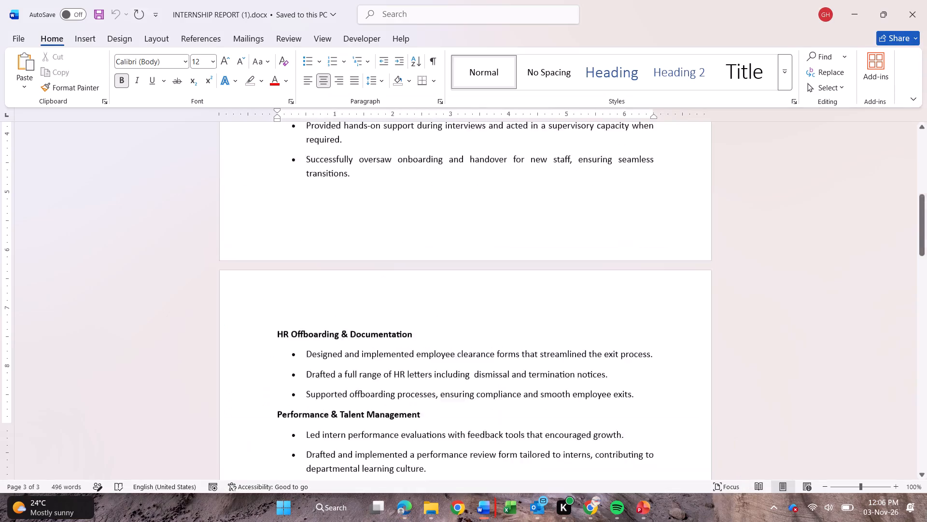
# Close the INTERNSHIP REPORT (1) document.
pyautogui.click(926, 5)
# Switch to the Ronn Contract document in Word, check its contents briefly, and close it.
pyautogui.click(484, 509)
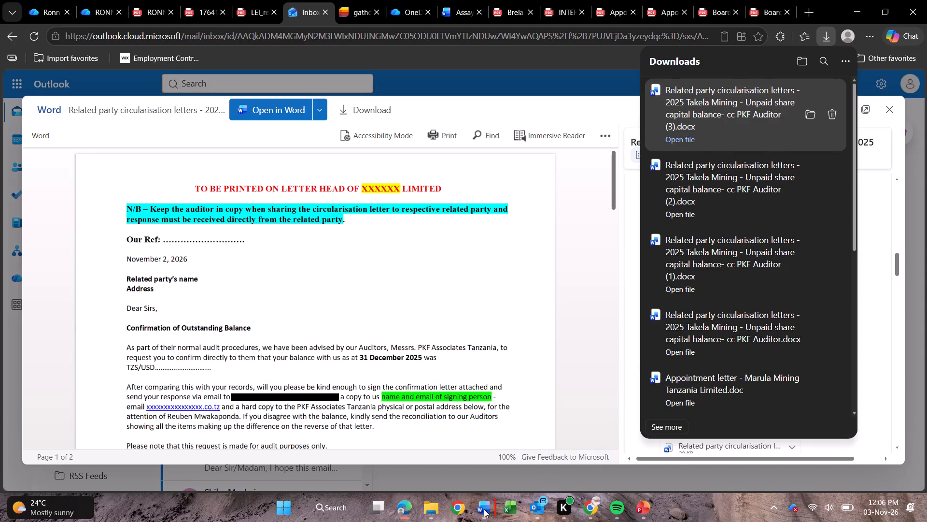
pyautogui.click(377, 444)
pyautogui.scroll(5, 602, 209)
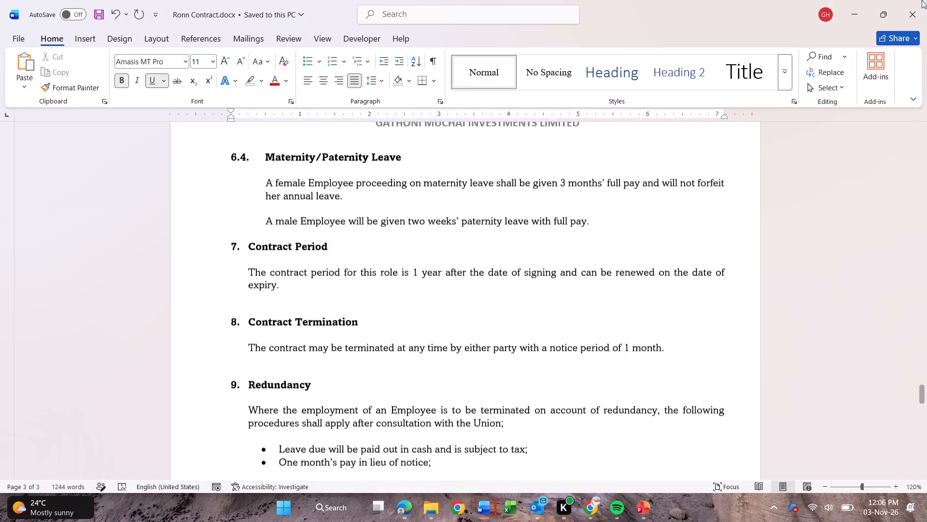
pyautogui.click(922, 5)
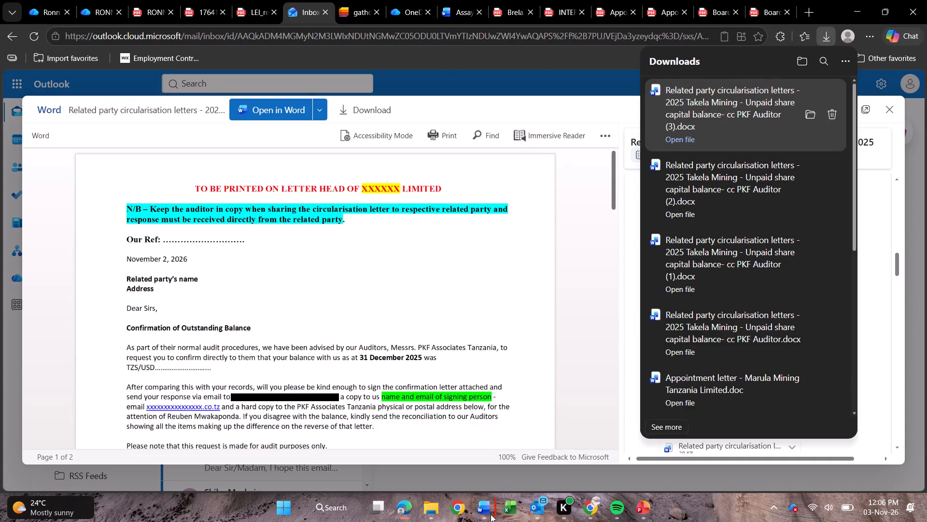
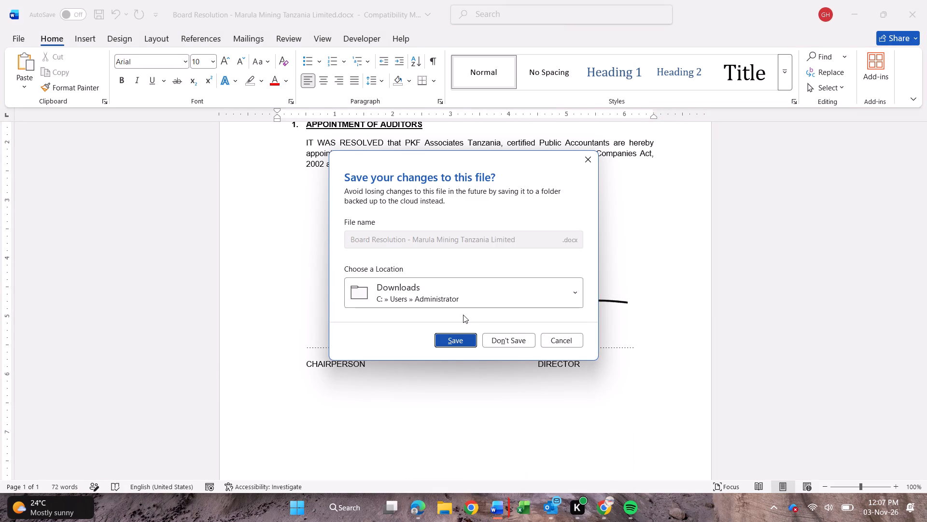
# Cancel closing the Board Resolution - Marula Mining Tanzania Limited document and check its contents from the top.
pyautogui.click(587, 167)
pyautogui.scroll(2, 576, 213)
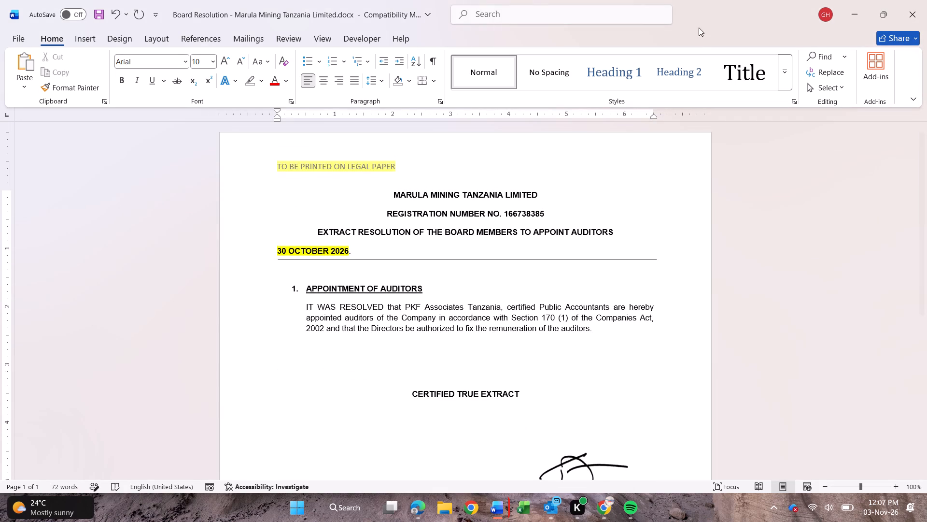
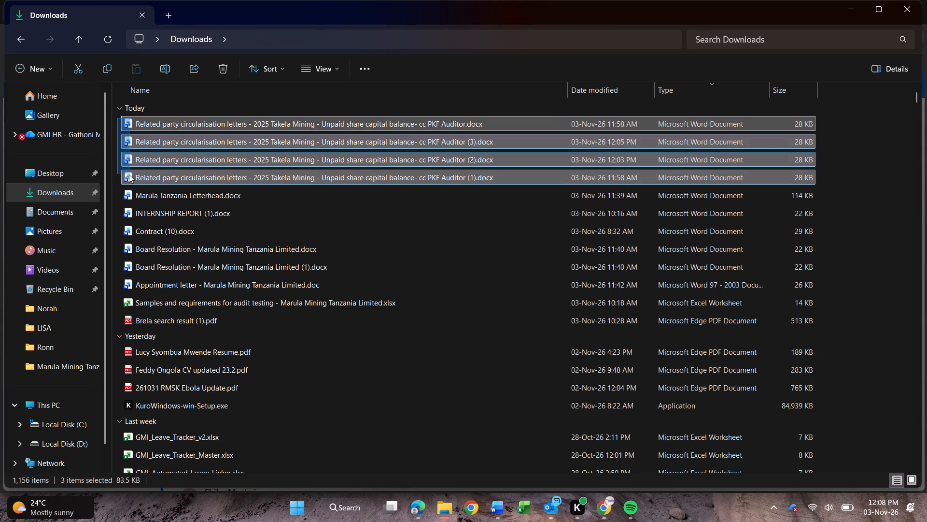
# Switch to the Downloads folder in File Explorer and delete all four Takela Mining unpaid share capital circularisation letter files dated today.
pyautogui.moveTo(129, 174); pyautogui.dragTo(130, 179)
pyautogui.press('Delete')
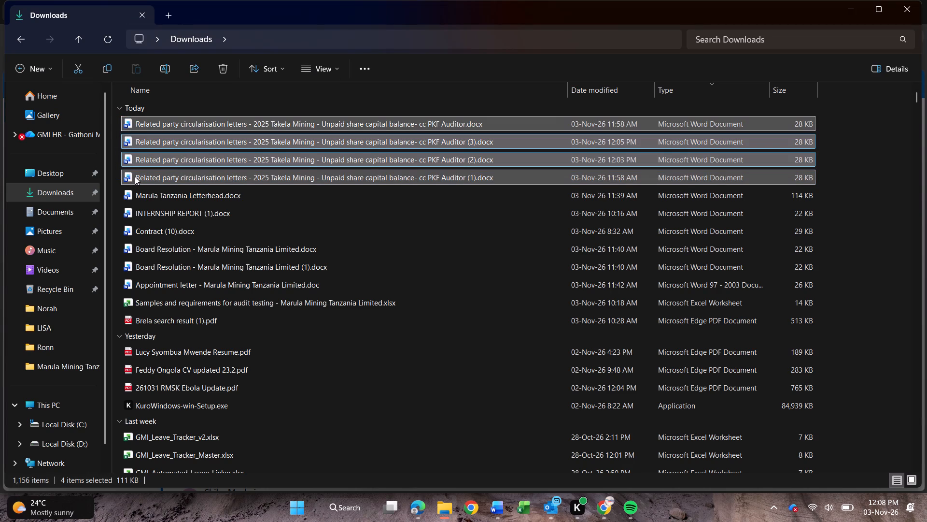
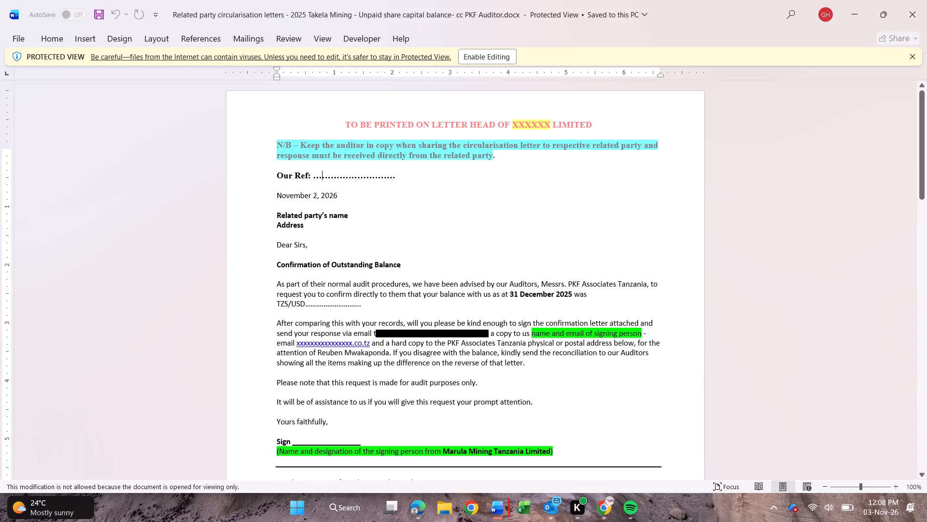
# Enable editing of the Takela Mining related party circularisation letter and change its date to November 2, 2026.
pyautogui.click(501, 56)
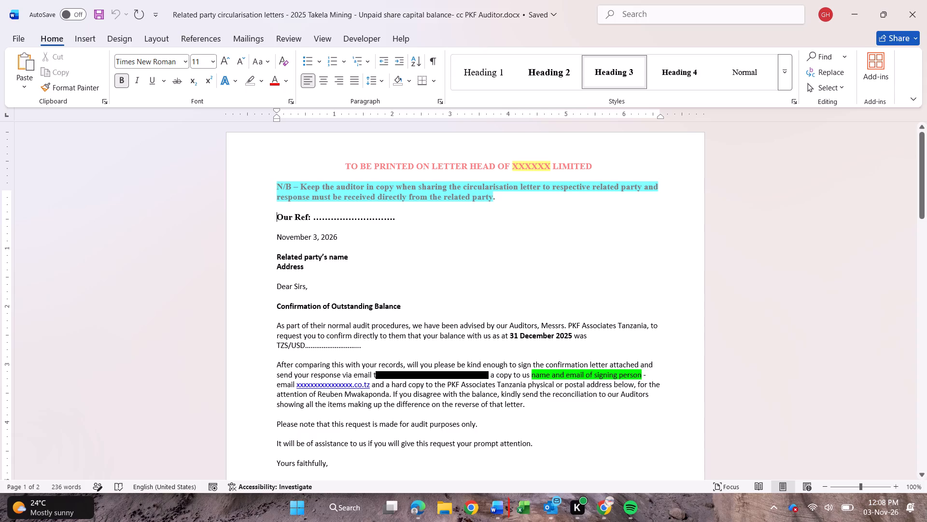
pyautogui.click(322, 237)
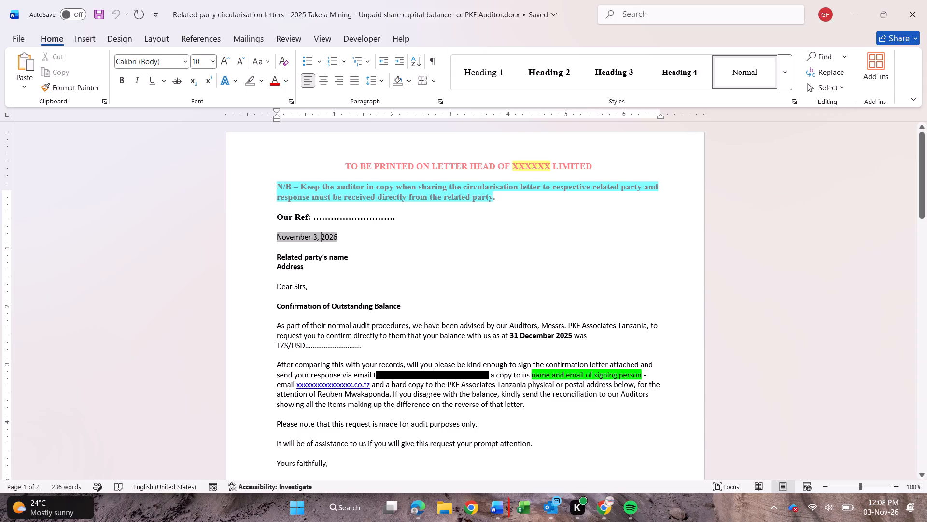
pyautogui.click(316, 238)
pyautogui.press('BackSpace')
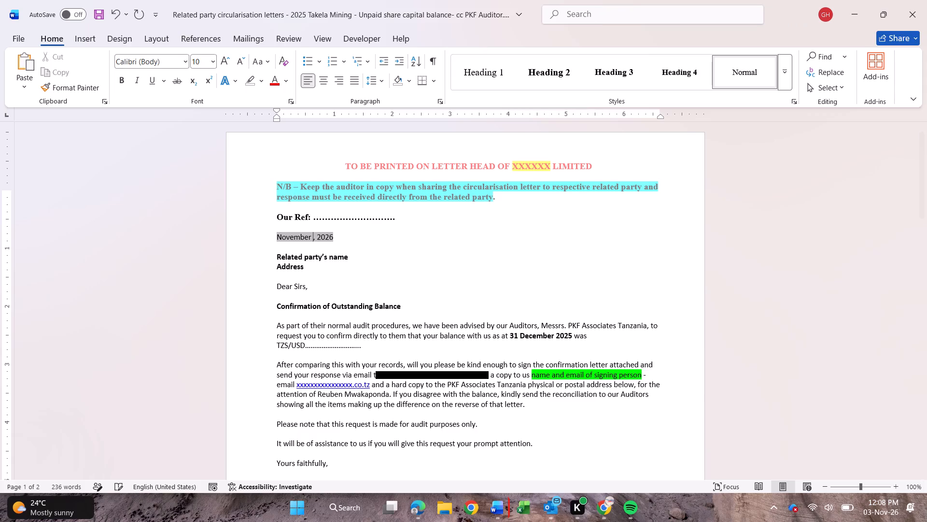
pyautogui.press('2')
pyautogui.press('Tab')
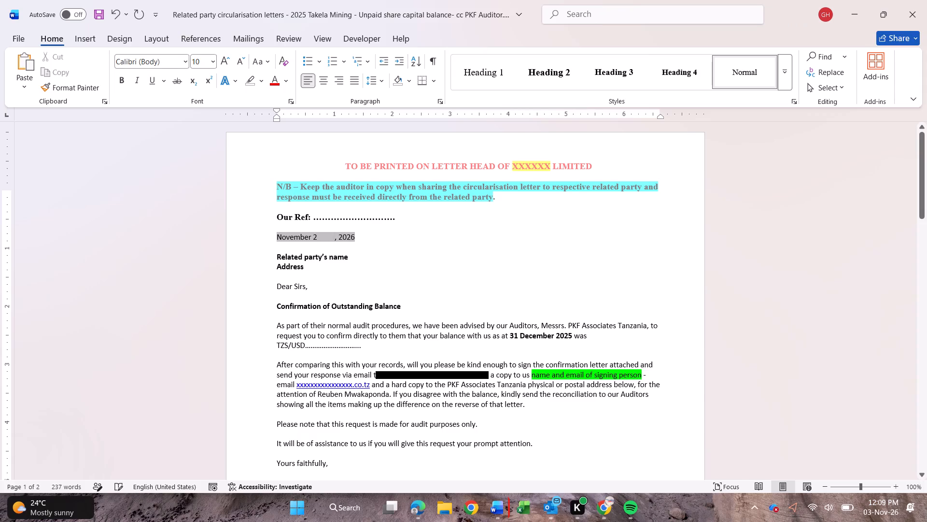
pyautogui.press('BackSpace')
pyautogui.click(433, 273)
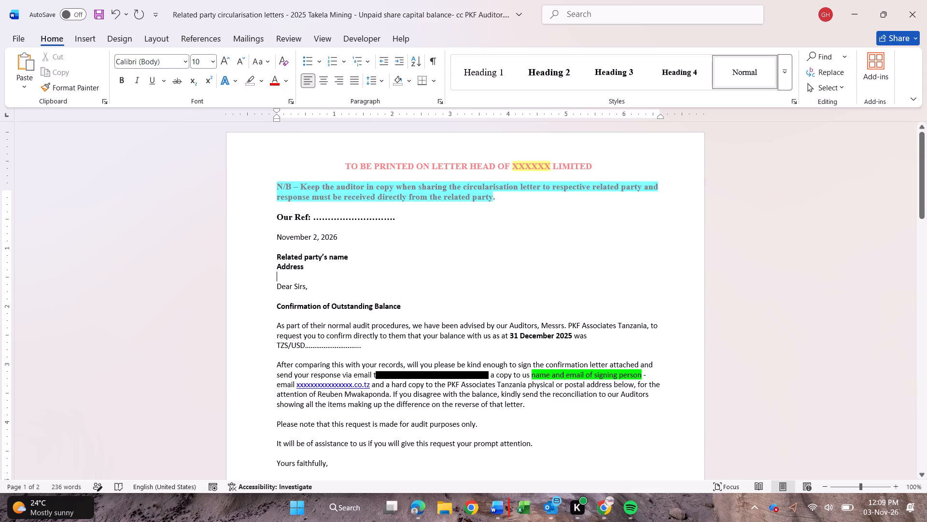
pyautogui.moveTo(321, 237); pyautogui.dragTo(323, 242)
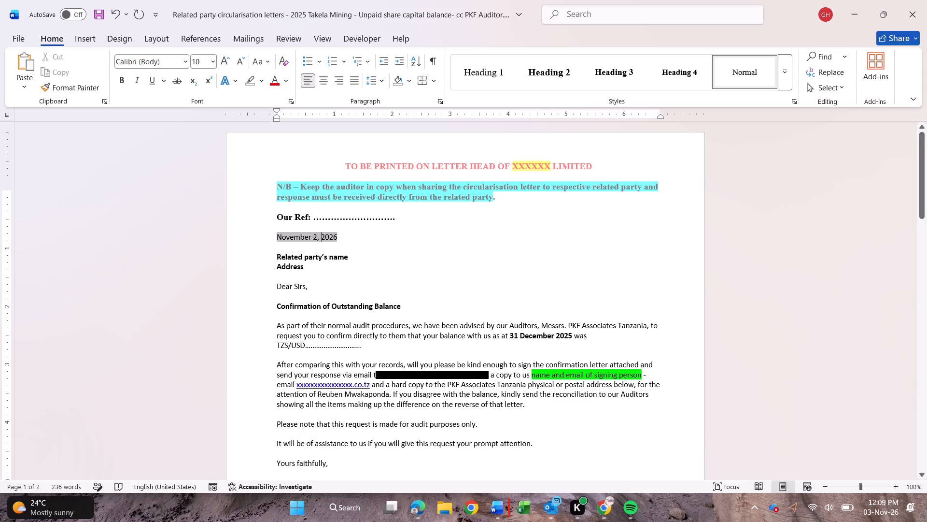
pyautogui.click(329, 234)
pyautogui.click(364, 244)
pyautogui.click(322, 236)
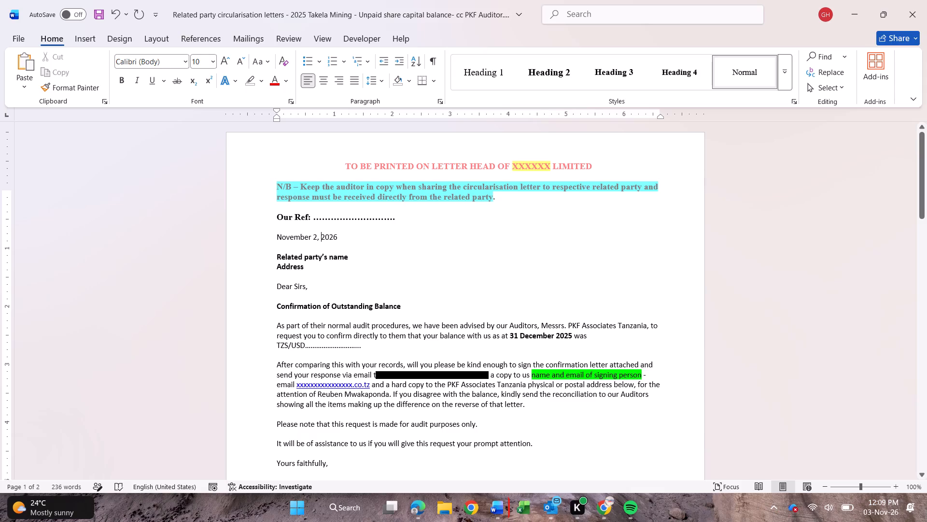
# Enter the reference MMTL0226 within the dotted Our Ref line and remove one dot from the line's end.
pyautogui.click(323, 217)
pyautogui.click(323, 217)
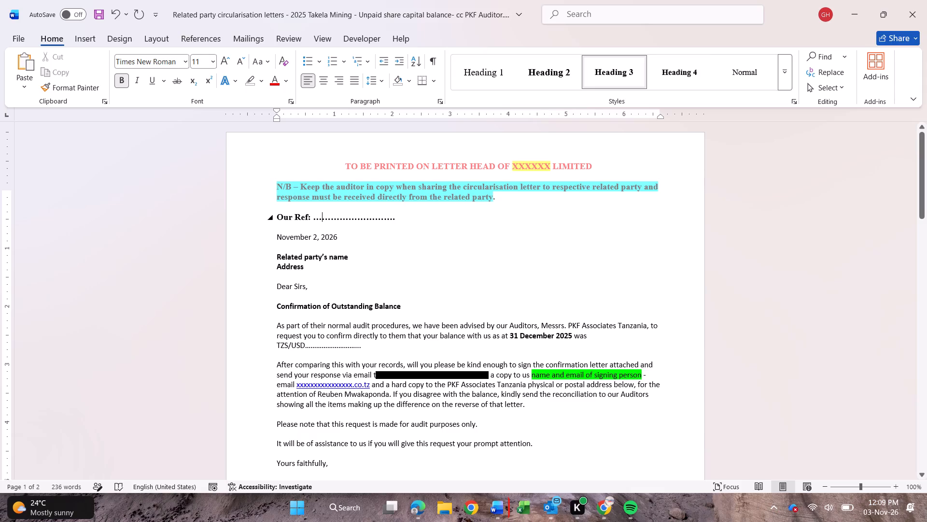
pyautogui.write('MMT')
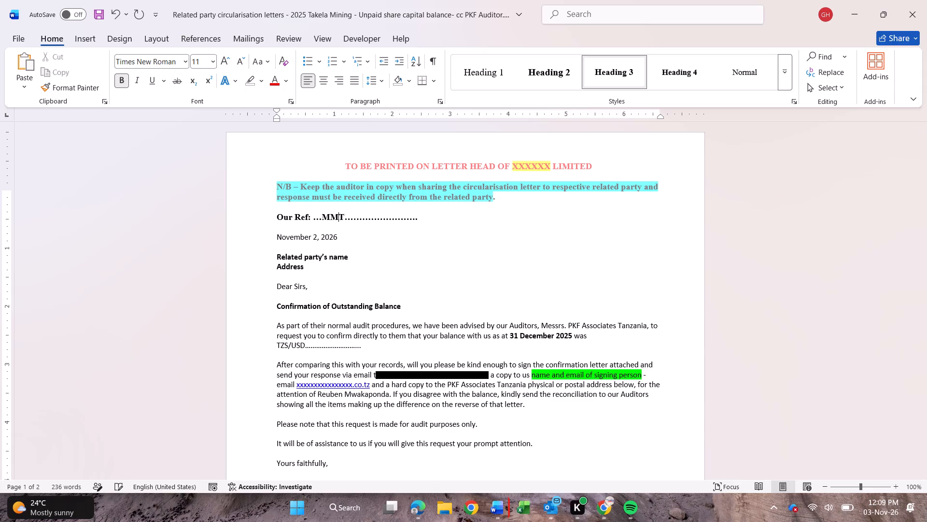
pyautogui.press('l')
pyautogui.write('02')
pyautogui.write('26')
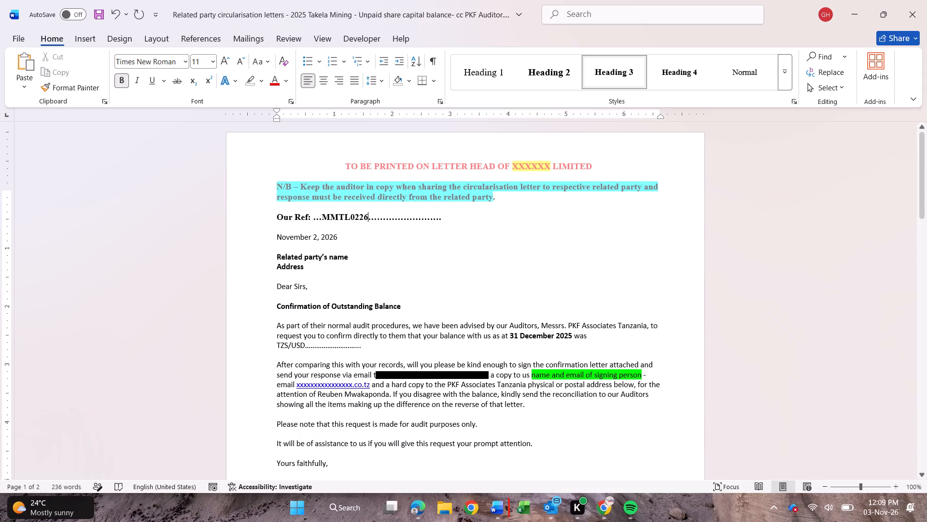
pyautogui.click(446, 222)
pyautogui.press('BackSpace')
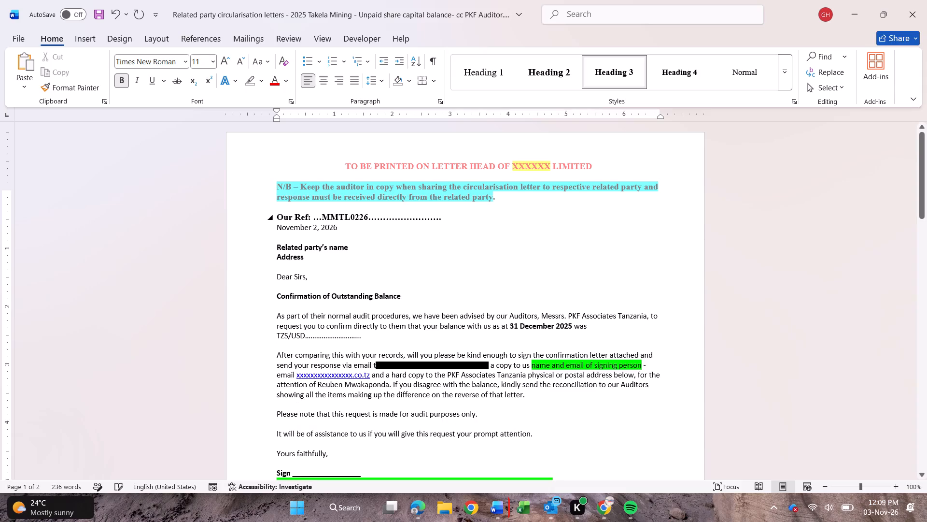
pyautogui.hotkey('ctrl', 'z')
pyautogui.click(443, 219)
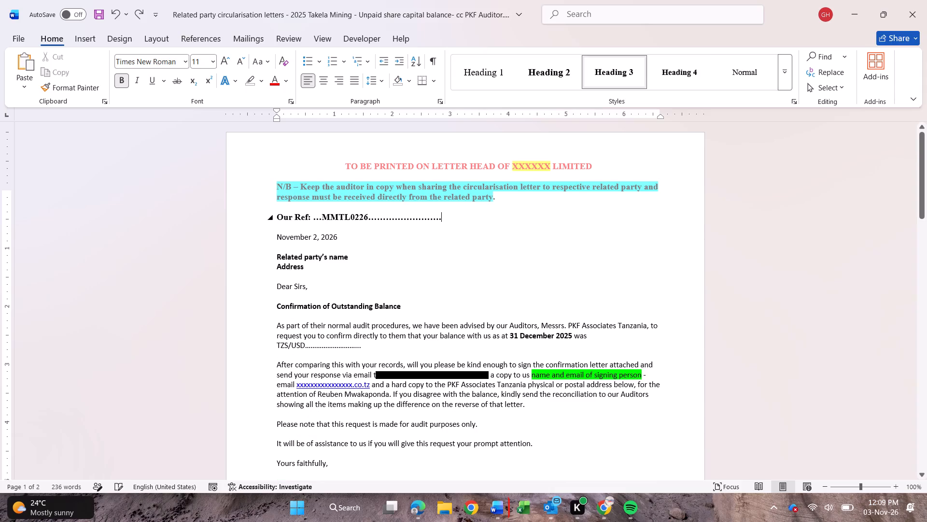
pyautogui.press('BackSpace')
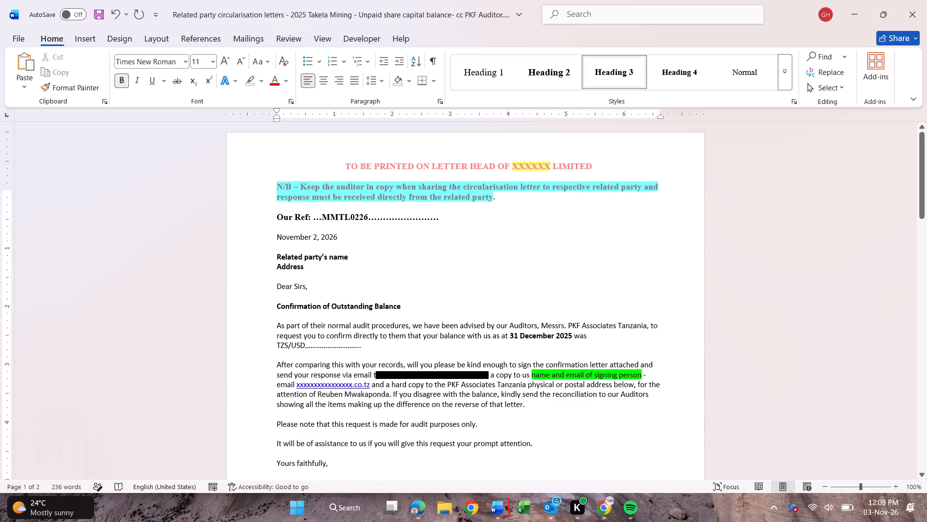
# Insert the signing person's name after "a copy to us", directly before the green highlighted placeholder in the response paragraph.
pyautogui.moveTo(920, 179); pyautogui.dragTo(922, 188)
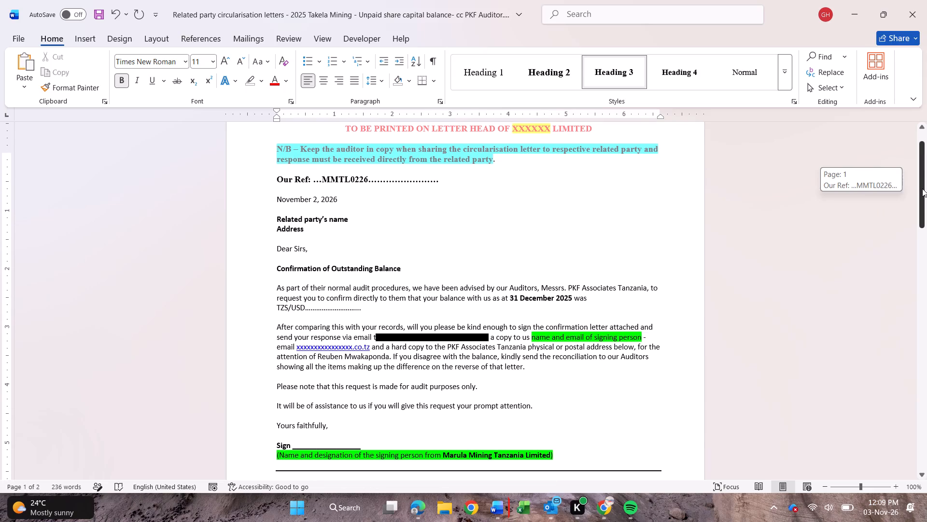
pyautogui.moveTo(922, 188); pyautogui.dragTo(923, 196)
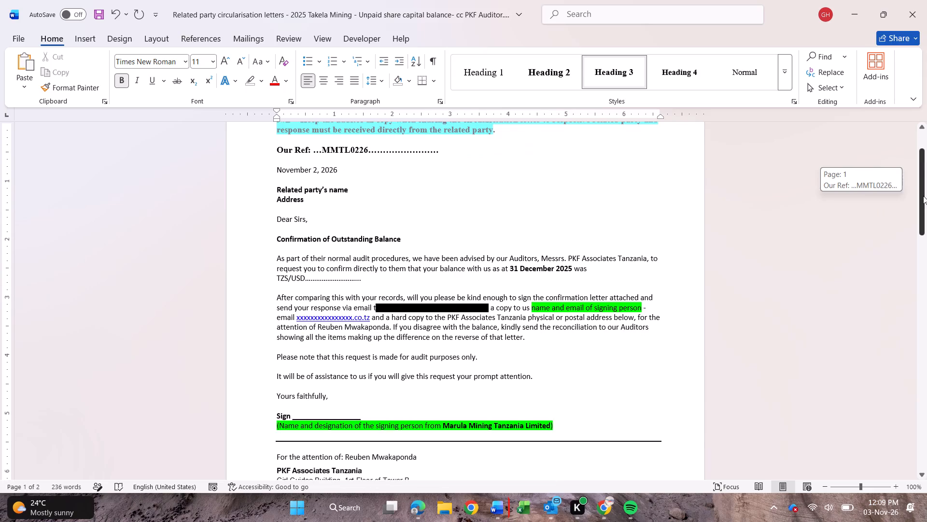
pyautogui.moveTo(923, 196); pyautogui.dragTo(924, 199)
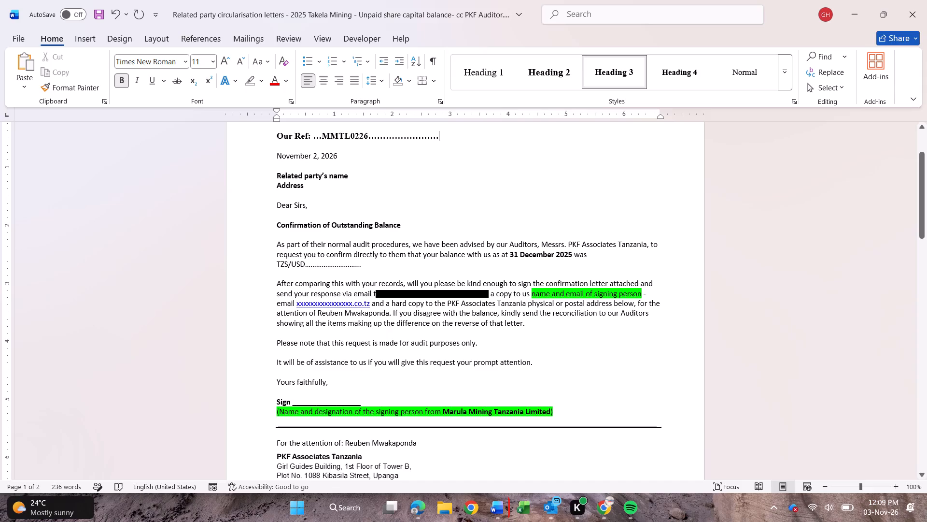
pyautogui.click(534, 294)
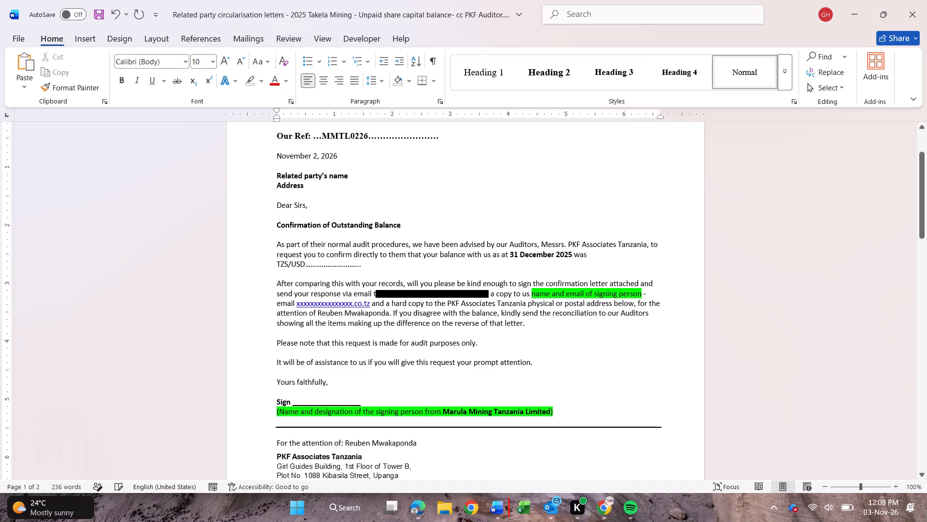
pyautogui.press('Left')
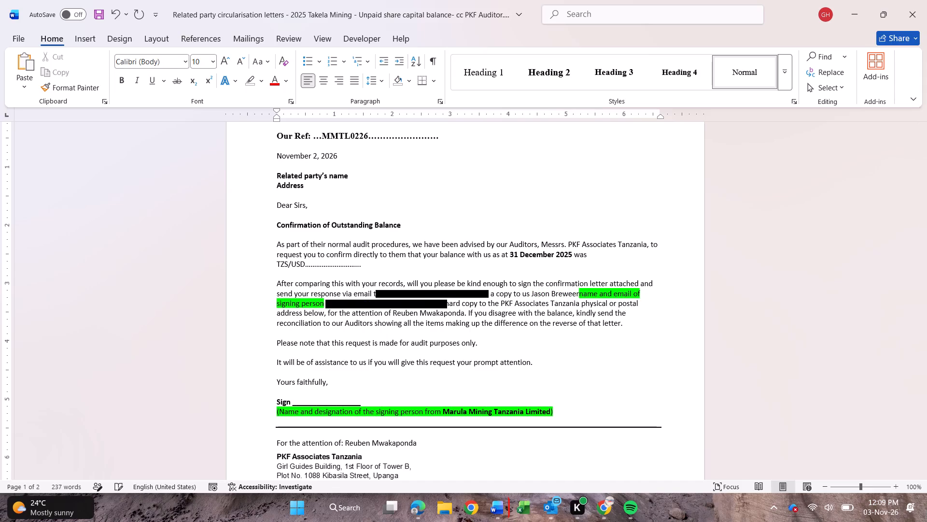
pyautogui.press('BackSpace')
pyautogui.press('BackSpace')
pyautogui.press('r')
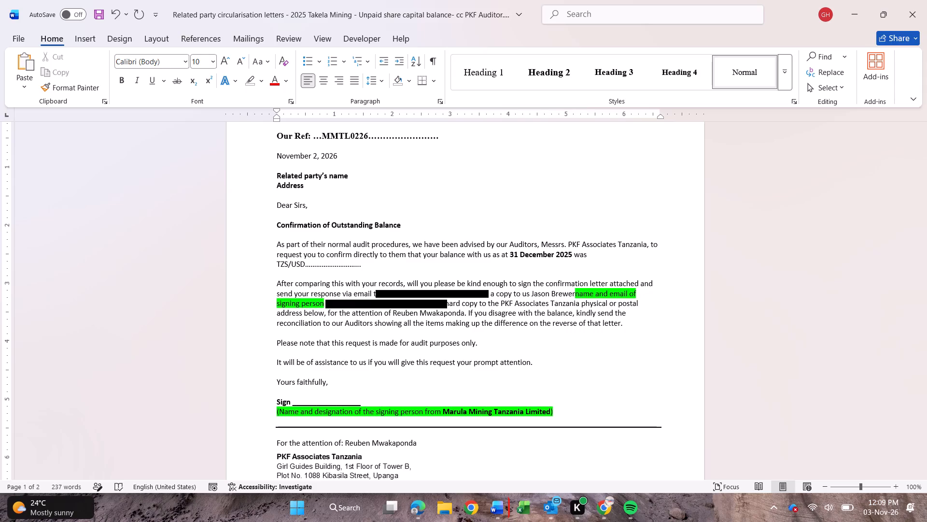
pyautogui.press('space')
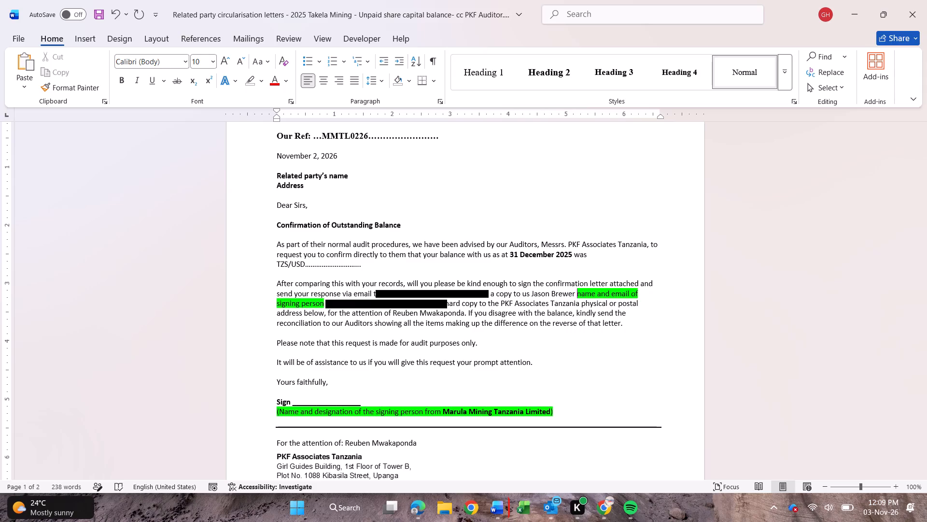
pyautogui.press('BackSpace')
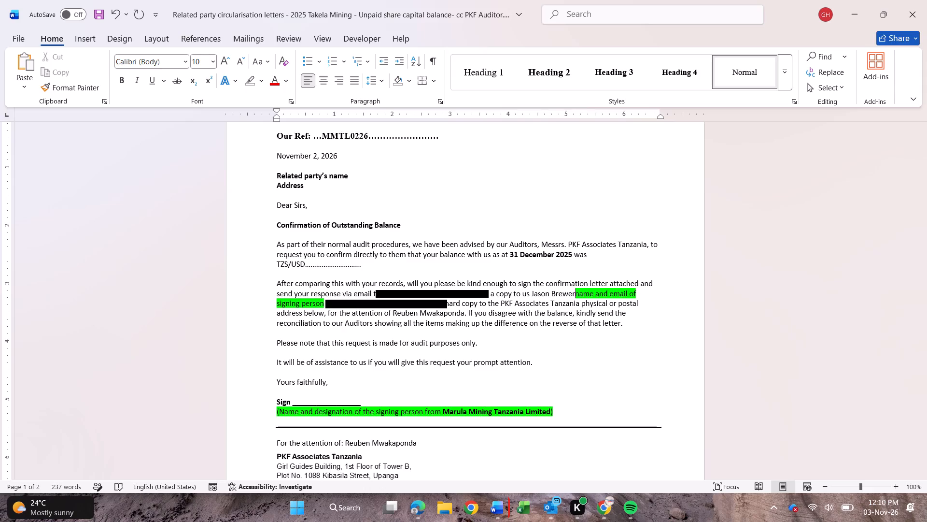
# Delete the highlighted placeholder "name and email of signing person" that follows the inserted name in the response paragraph.
pyautogui.press('Delete')
pyautogui.press('Delete')
pyautogui.press('Delete')
pyautogui.press('Delete')
pyautogui.press('Delete')
pyautogui.press('Delete')
pyautogui.press('Delete')
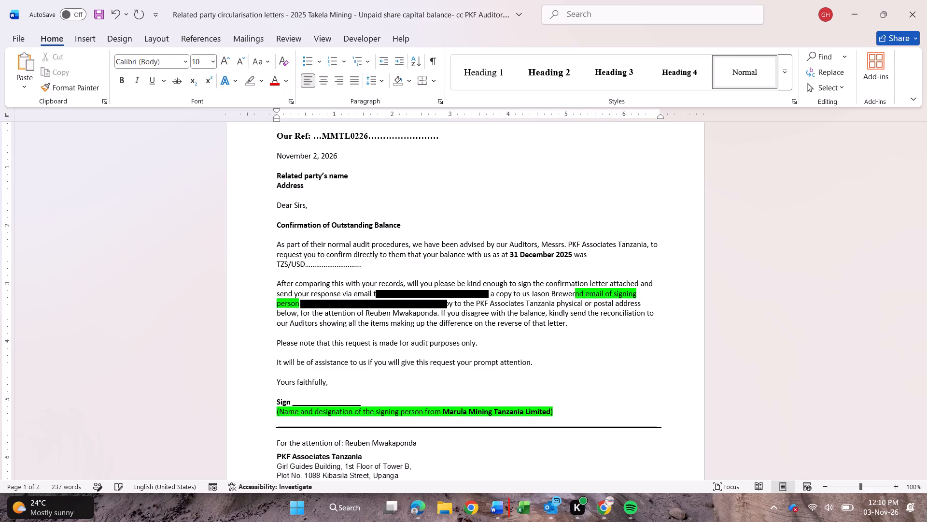
pyautogui.press('Delete')
pyautogui.press('Delete')
pyautogui.press('Delete')
pyautogui.press('Delete')
pyautogui.press('Delete')
pyautogui.press('Delete')
pyautogui.press('Delete')
pyautogui.press('Delete')
pyautogui.press('Delete')
pyautogui.press('Delete')
pyautogui.press('Delete')
pyautogui.press('Delete')
pyautogui.press('Delete')
pyautogui.press('Delete')
pyautogui.press('Delete')
pyautogui.press('Delete')
pyautogui.press('Delete')
pyautogui.press('Delete')
pyautogui.press('Delete')
pyautogui.press('Delete')
pyautogui.press('Delete')
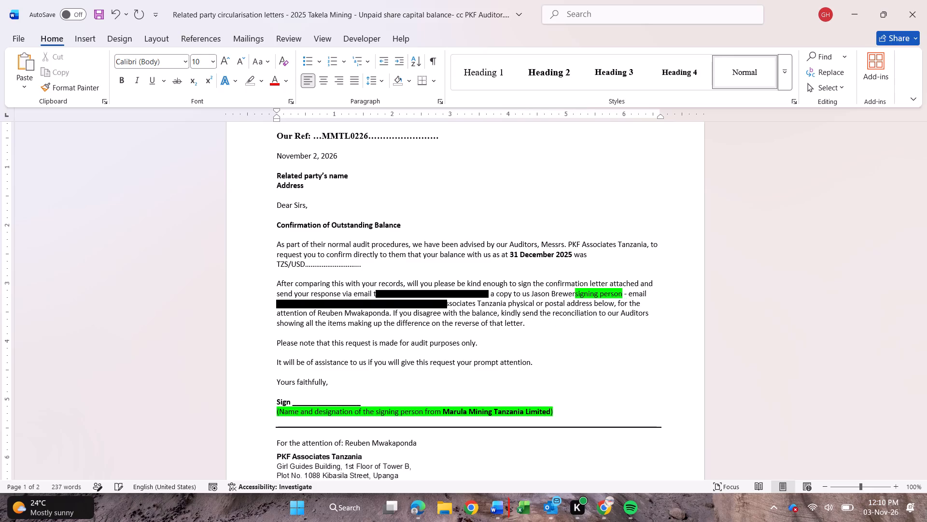
pyautogui.press('Delete')
pyautogui.press('Delete')
pyautogui.press('Delete')
pyautogui.press('Delete')
pyautogui.press('Delete')
pyautogui.press('Delete')
pyautogui.press('Delete')
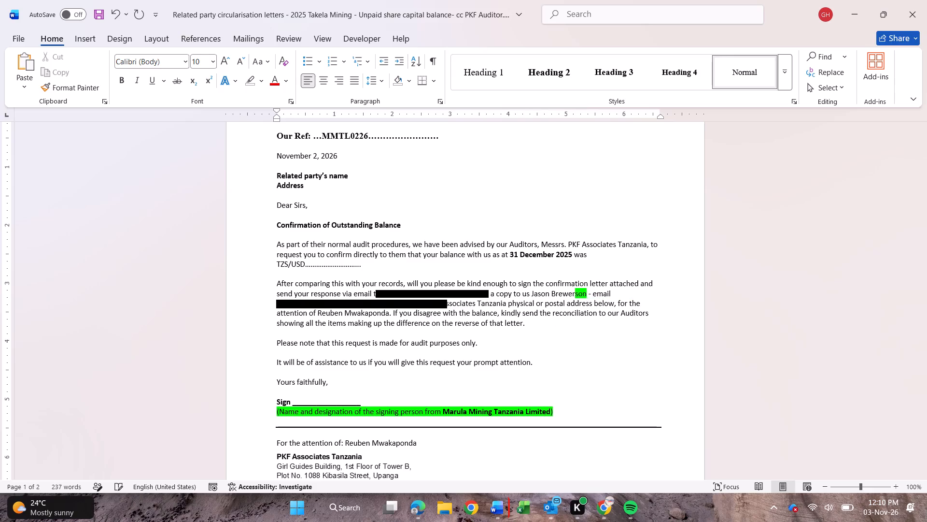
pyautogui.press('Delete')
pyautogui.press('Delete')
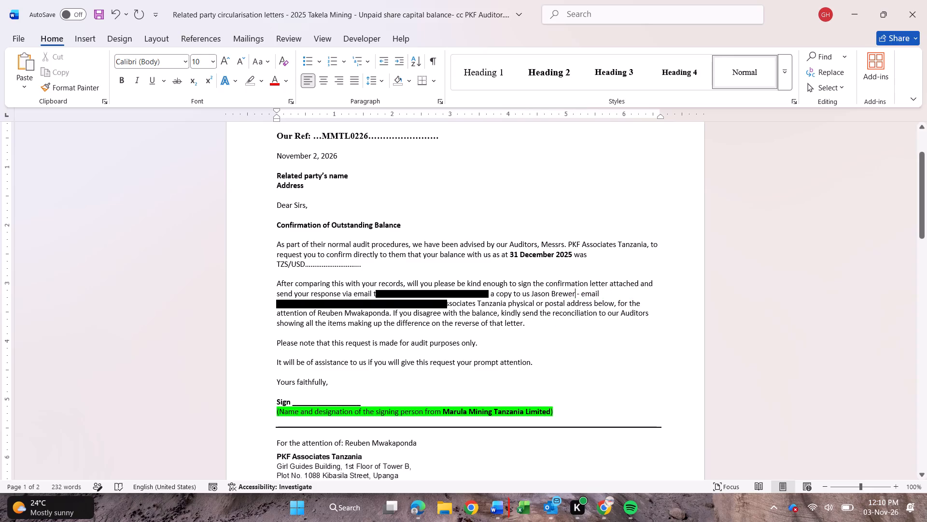
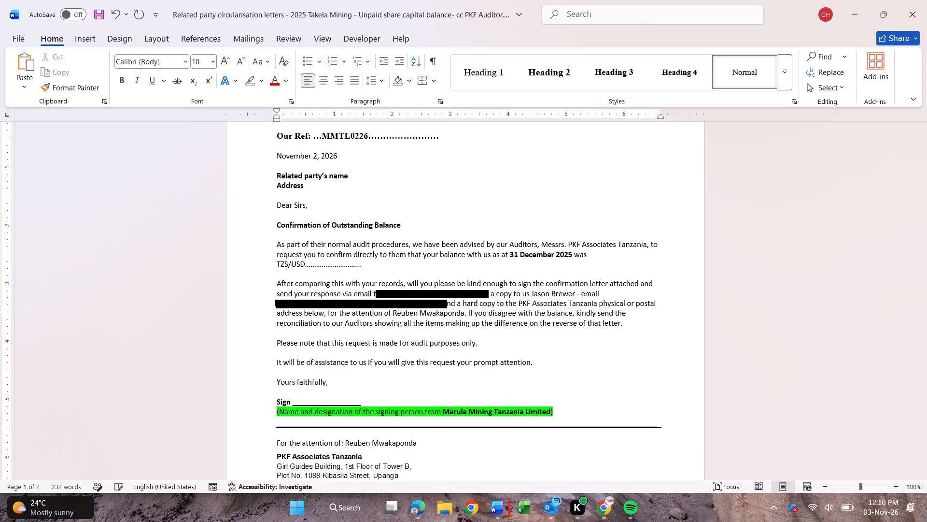
# Delete the surplus text between the signing person's email address and "and a hard copy", keeping the sentence in one paragraph.
pyautogui.click(364, 304)
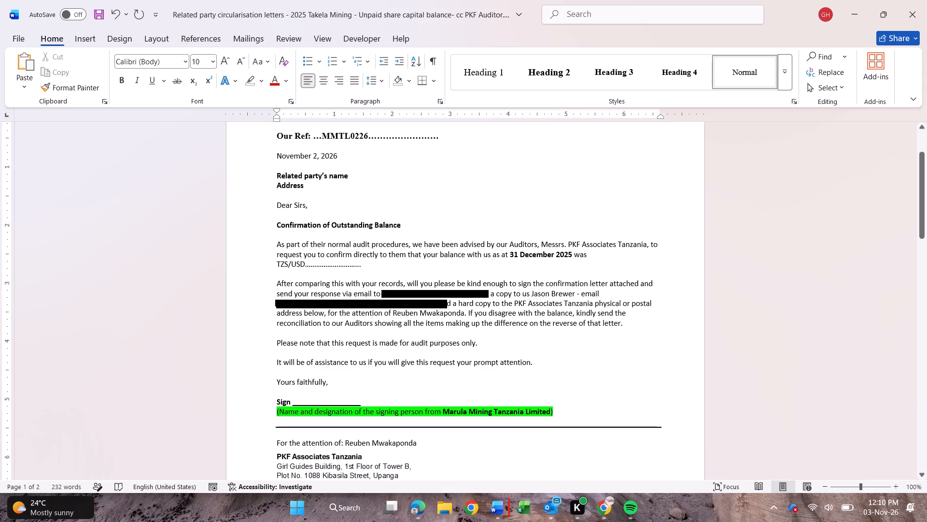
pyautogui.press('Delete')
pyautogui.press('Delete')
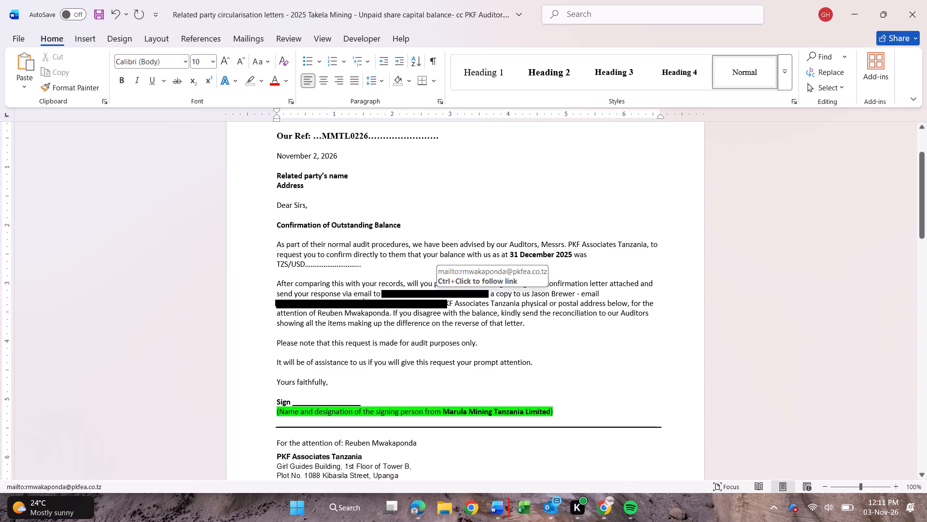
pyautogui.press('Return')
pyautogui.press('BackSpace')
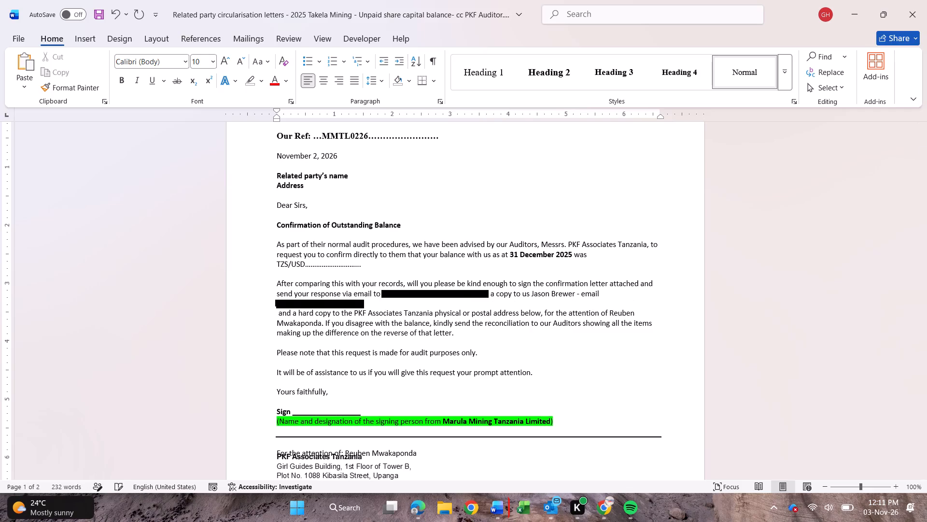
# Remove the line break before "and a hard copy" so it follows the signing person's email address in the response paragraph.
pyautogui.press('BackSpace')
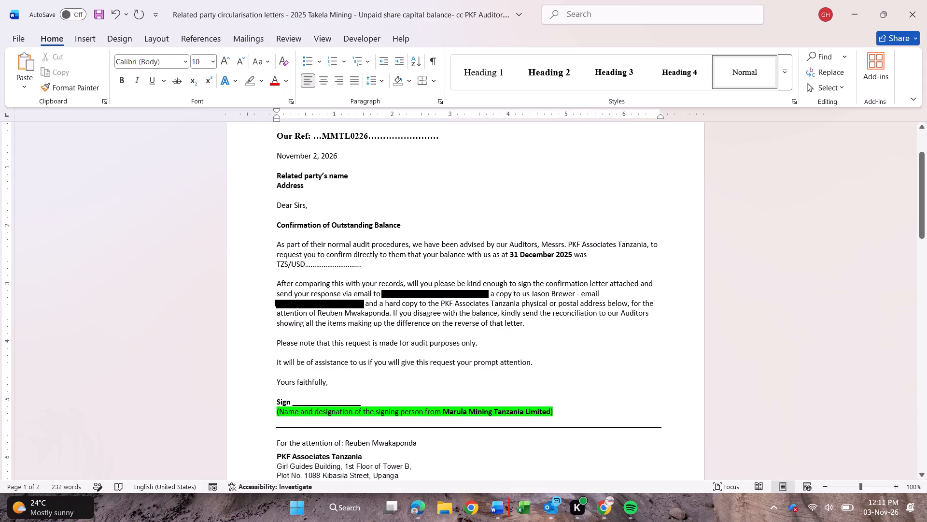
pyautogui.press('Tab')
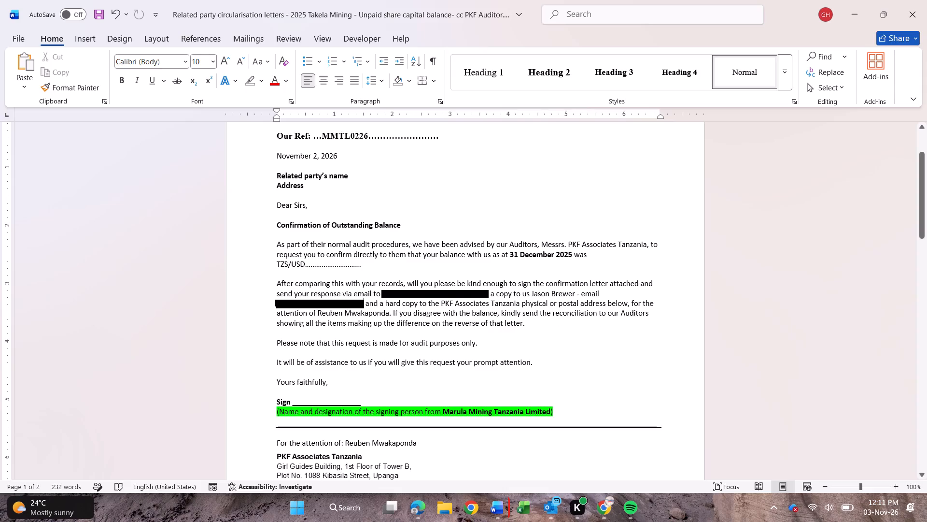
# Switch to the Signatures.docx document for the signature needed in the letter's sign-off block.
pyautogui.moveTo(925, 222); pyautogui.dragTo(926, 234)
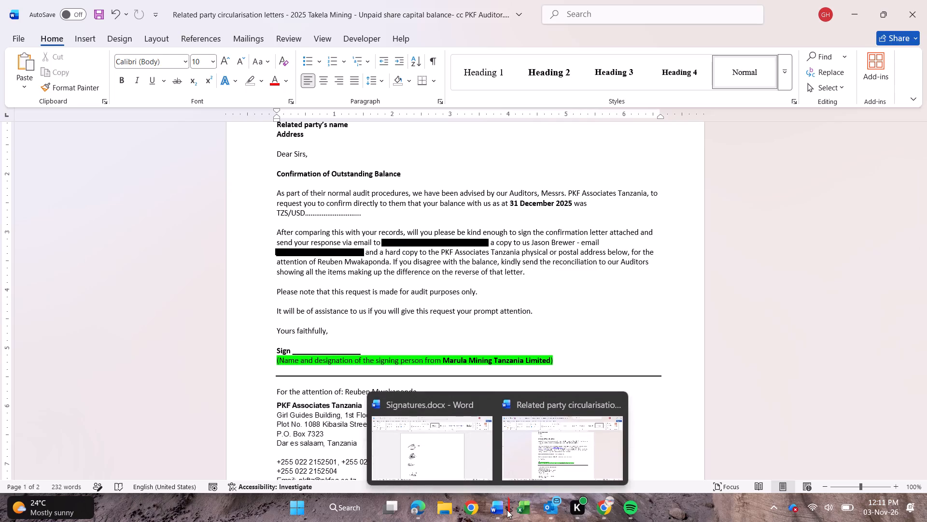
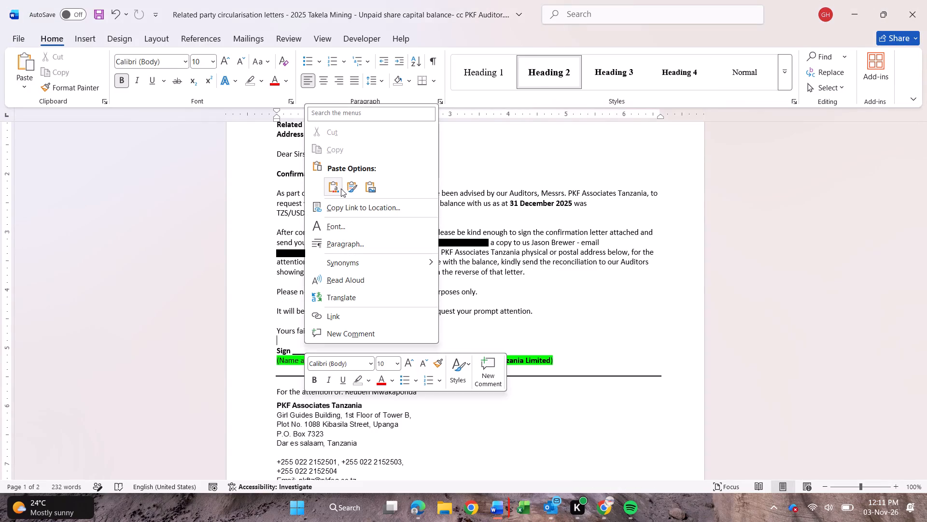
# Paste the copied signature image on the blank line between "Yours faithfully," and the Sign line.
pyautogui.click(340, 189)
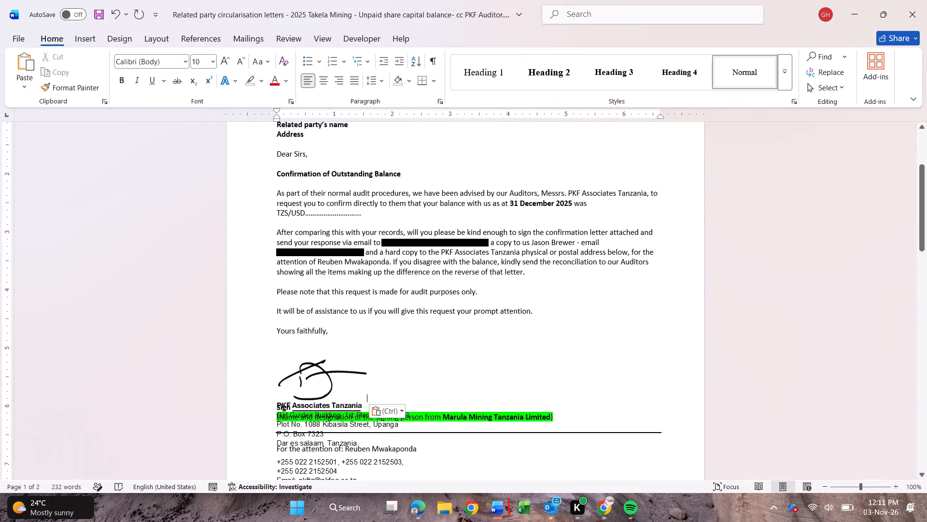
# Open the picture options for the signature image below "Yours faithfully,".
pyautogui.rightClick(322, 377)
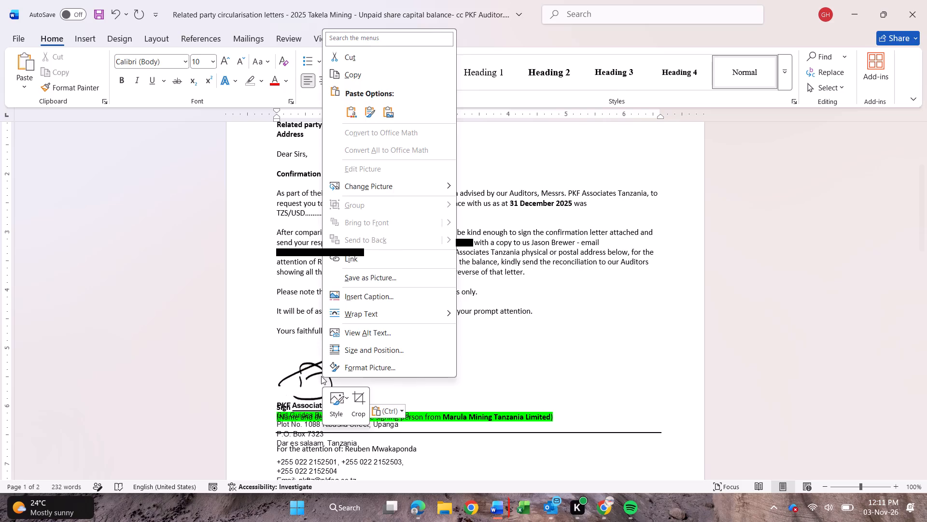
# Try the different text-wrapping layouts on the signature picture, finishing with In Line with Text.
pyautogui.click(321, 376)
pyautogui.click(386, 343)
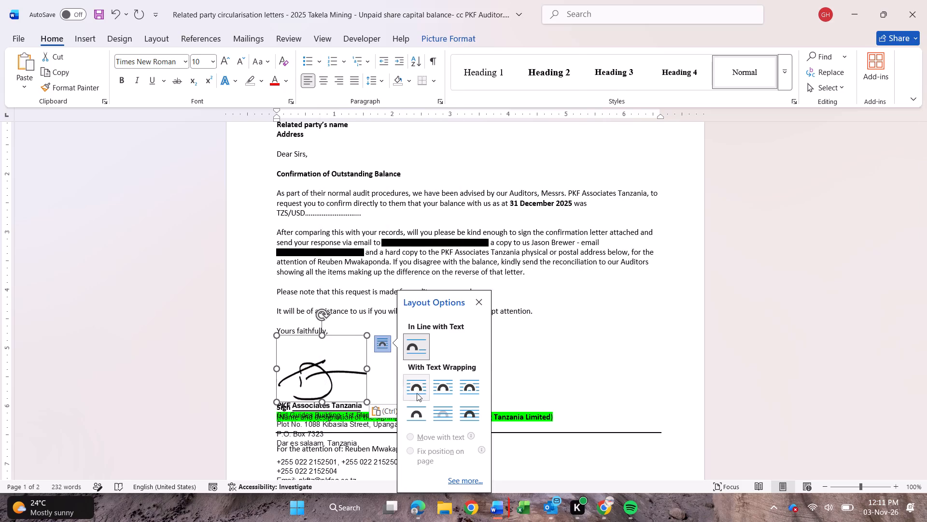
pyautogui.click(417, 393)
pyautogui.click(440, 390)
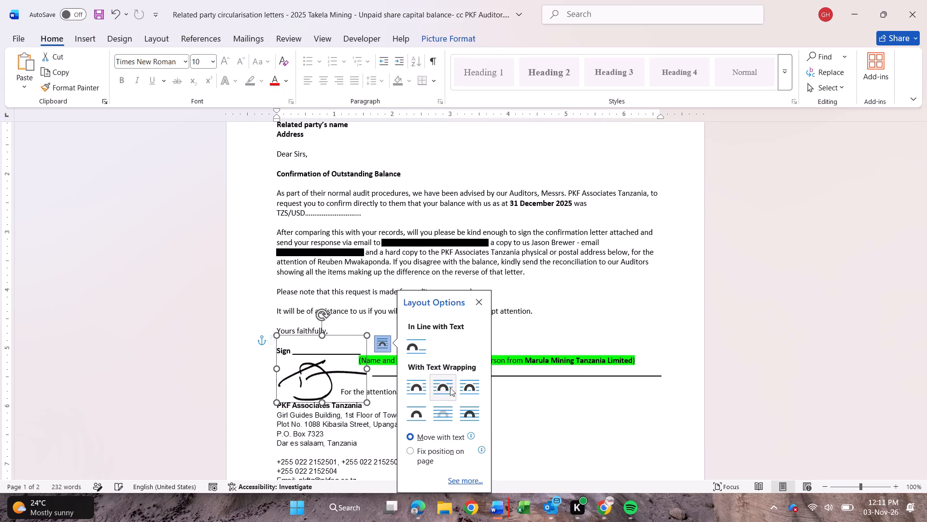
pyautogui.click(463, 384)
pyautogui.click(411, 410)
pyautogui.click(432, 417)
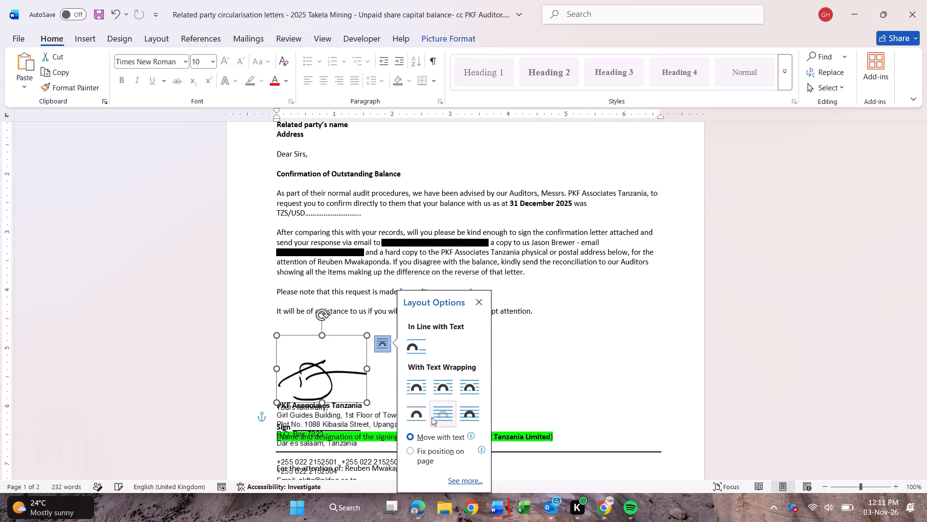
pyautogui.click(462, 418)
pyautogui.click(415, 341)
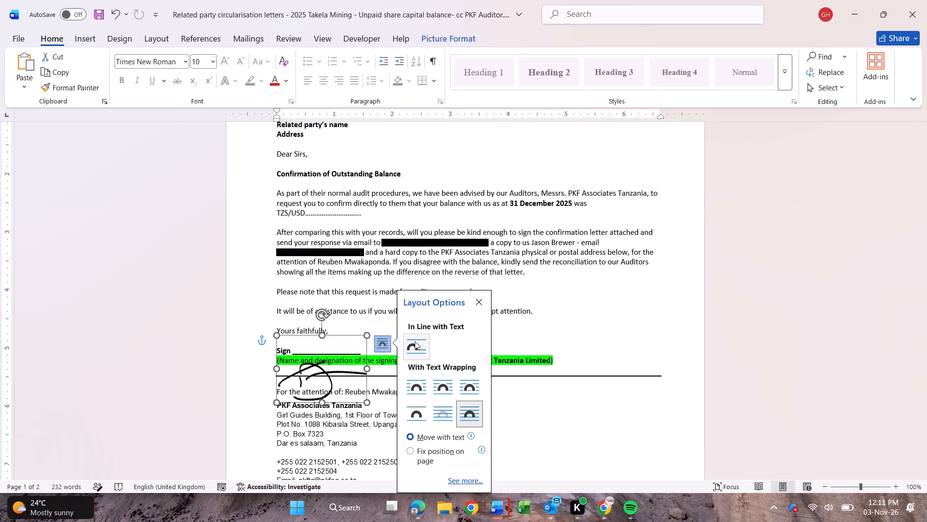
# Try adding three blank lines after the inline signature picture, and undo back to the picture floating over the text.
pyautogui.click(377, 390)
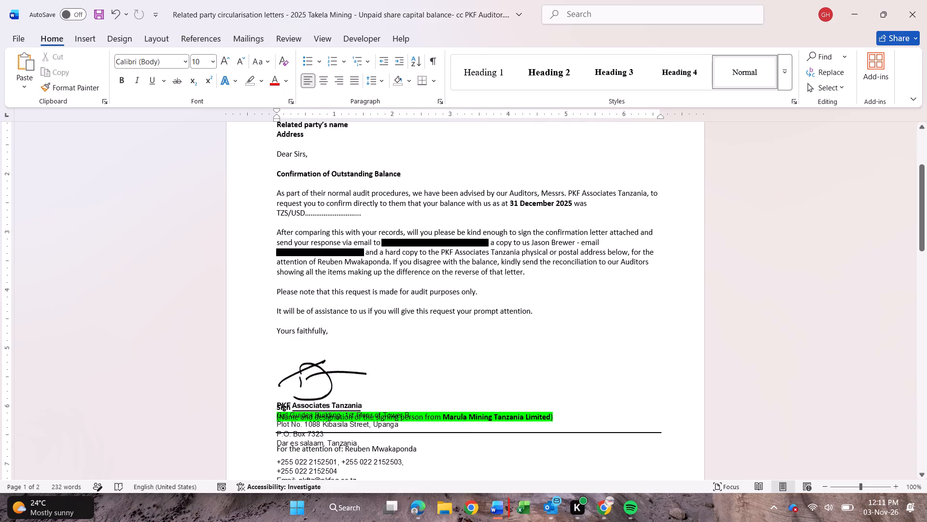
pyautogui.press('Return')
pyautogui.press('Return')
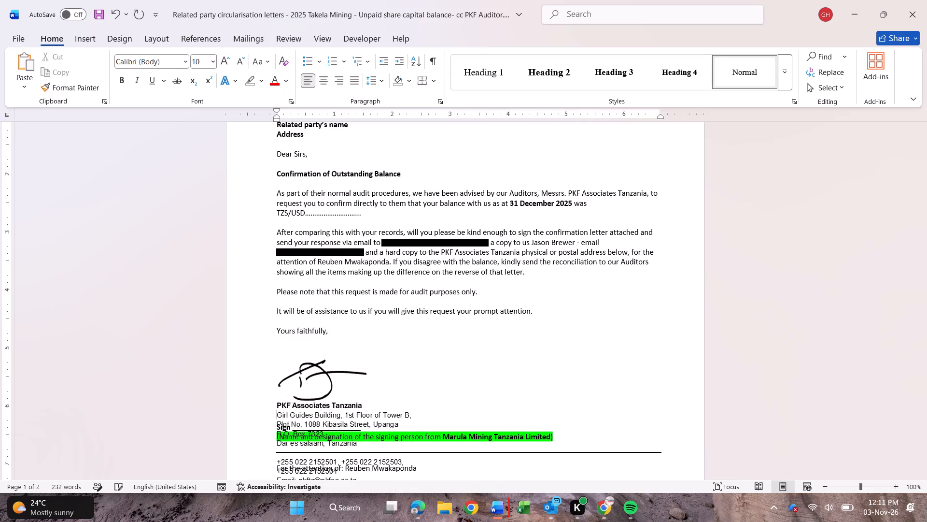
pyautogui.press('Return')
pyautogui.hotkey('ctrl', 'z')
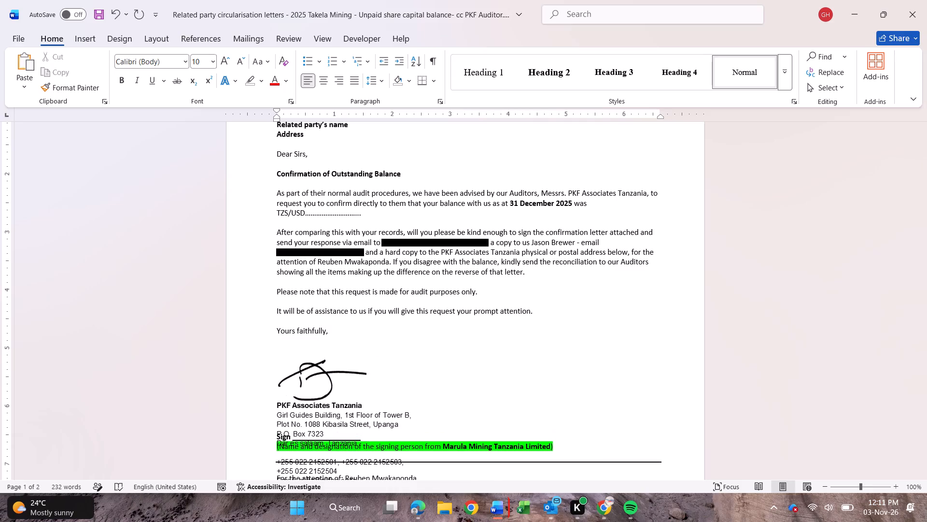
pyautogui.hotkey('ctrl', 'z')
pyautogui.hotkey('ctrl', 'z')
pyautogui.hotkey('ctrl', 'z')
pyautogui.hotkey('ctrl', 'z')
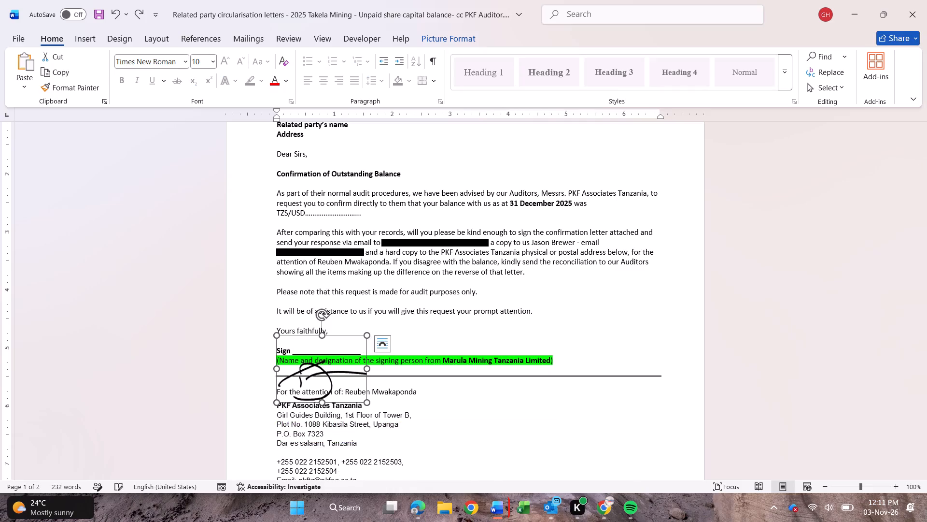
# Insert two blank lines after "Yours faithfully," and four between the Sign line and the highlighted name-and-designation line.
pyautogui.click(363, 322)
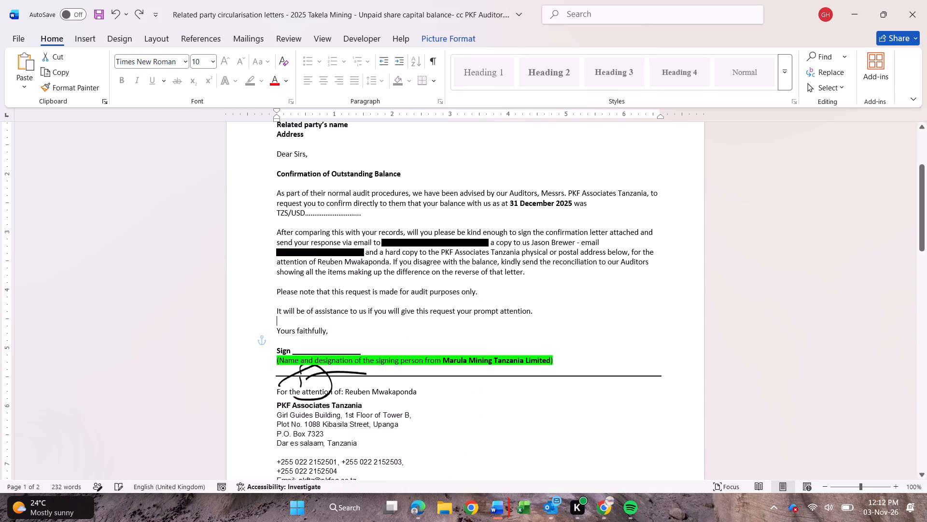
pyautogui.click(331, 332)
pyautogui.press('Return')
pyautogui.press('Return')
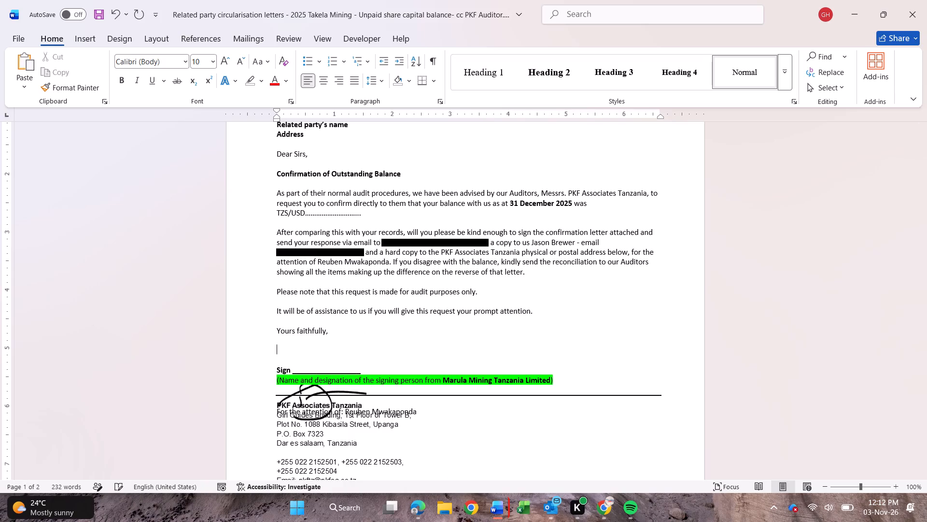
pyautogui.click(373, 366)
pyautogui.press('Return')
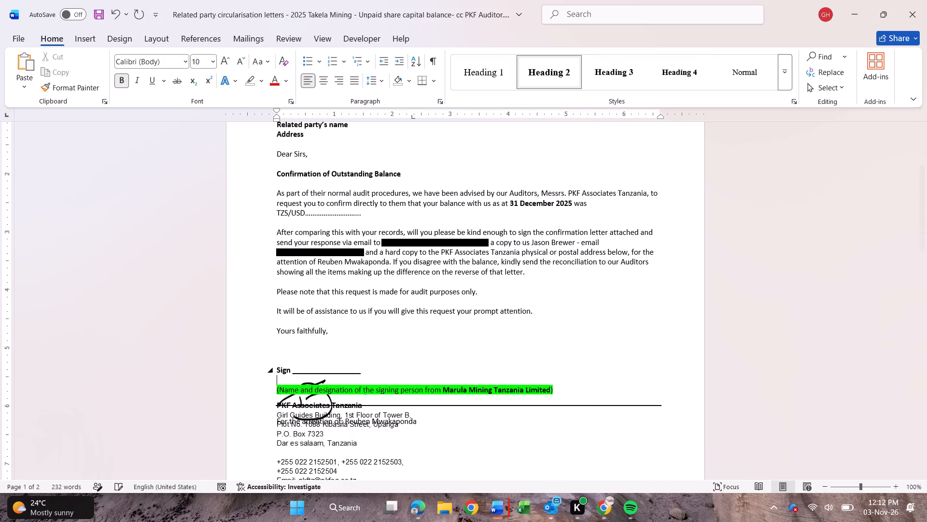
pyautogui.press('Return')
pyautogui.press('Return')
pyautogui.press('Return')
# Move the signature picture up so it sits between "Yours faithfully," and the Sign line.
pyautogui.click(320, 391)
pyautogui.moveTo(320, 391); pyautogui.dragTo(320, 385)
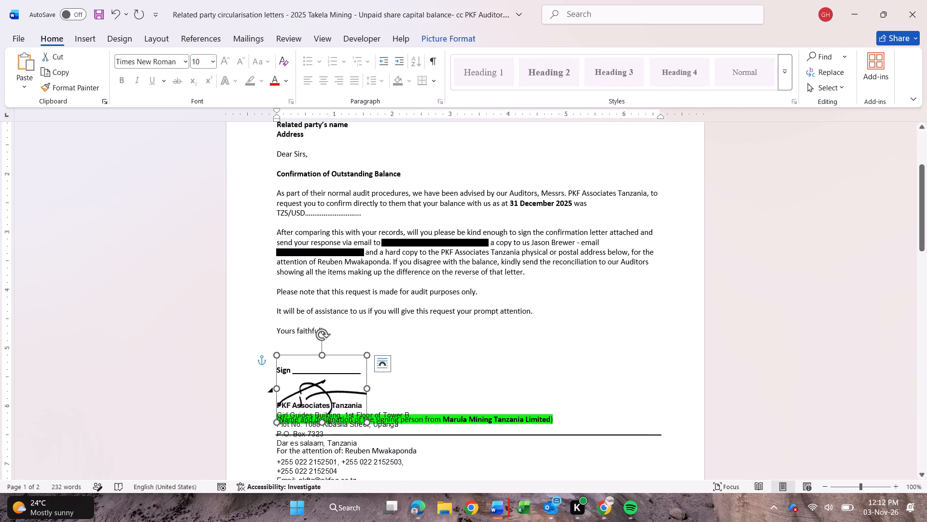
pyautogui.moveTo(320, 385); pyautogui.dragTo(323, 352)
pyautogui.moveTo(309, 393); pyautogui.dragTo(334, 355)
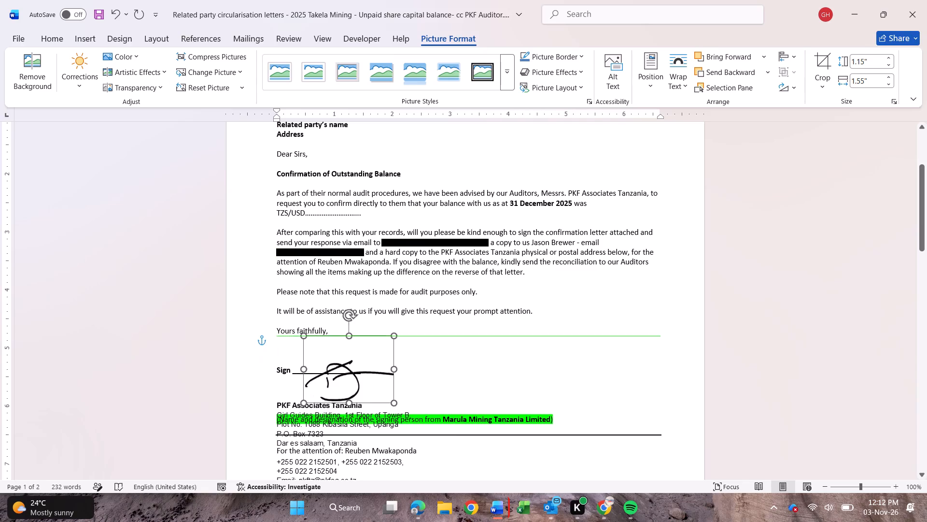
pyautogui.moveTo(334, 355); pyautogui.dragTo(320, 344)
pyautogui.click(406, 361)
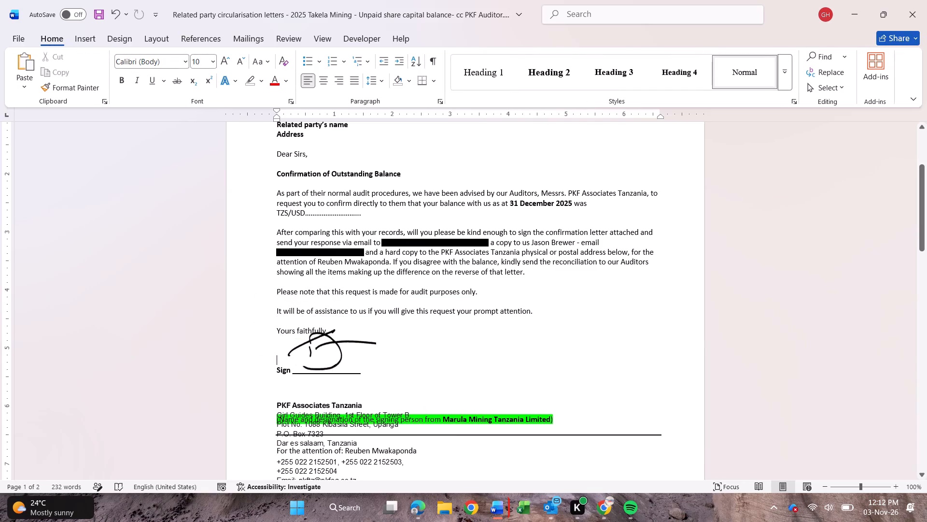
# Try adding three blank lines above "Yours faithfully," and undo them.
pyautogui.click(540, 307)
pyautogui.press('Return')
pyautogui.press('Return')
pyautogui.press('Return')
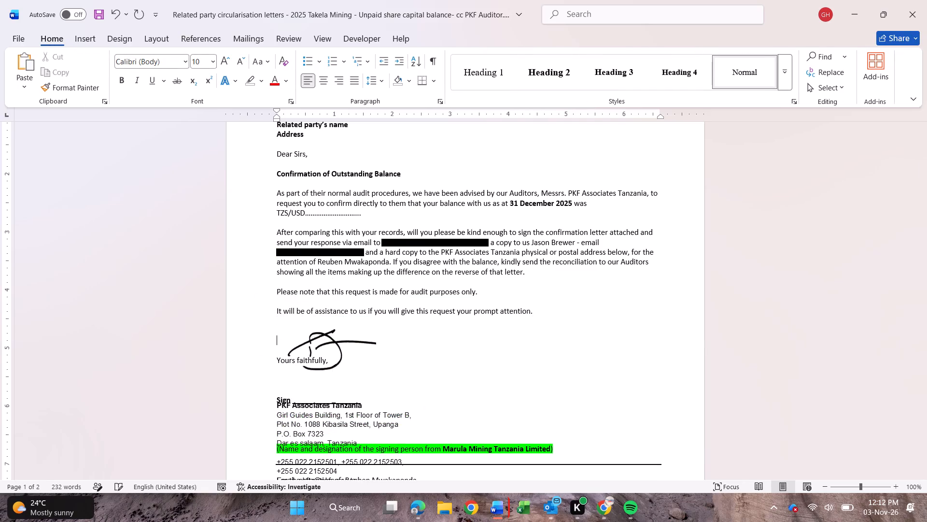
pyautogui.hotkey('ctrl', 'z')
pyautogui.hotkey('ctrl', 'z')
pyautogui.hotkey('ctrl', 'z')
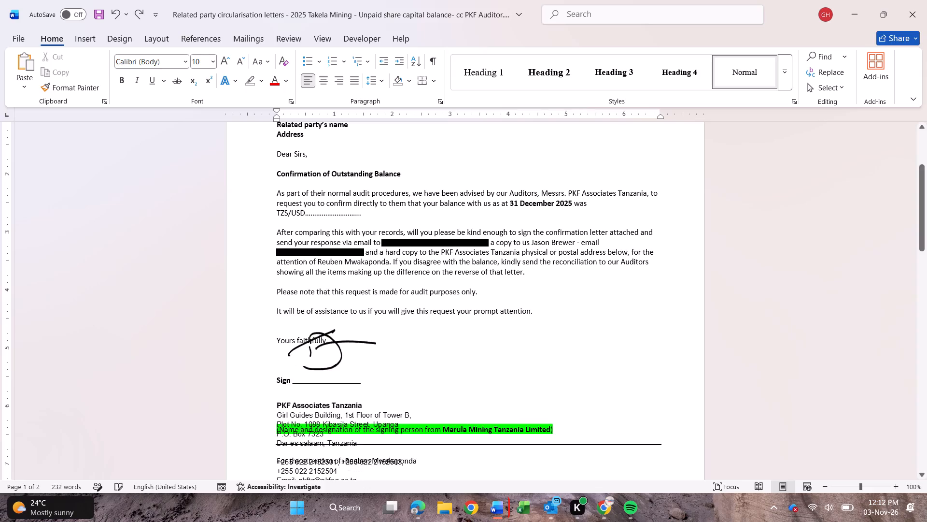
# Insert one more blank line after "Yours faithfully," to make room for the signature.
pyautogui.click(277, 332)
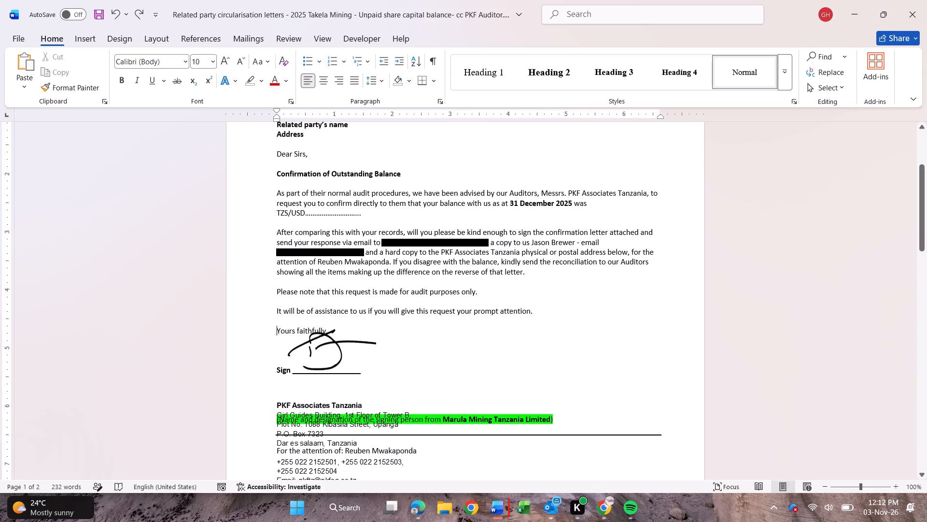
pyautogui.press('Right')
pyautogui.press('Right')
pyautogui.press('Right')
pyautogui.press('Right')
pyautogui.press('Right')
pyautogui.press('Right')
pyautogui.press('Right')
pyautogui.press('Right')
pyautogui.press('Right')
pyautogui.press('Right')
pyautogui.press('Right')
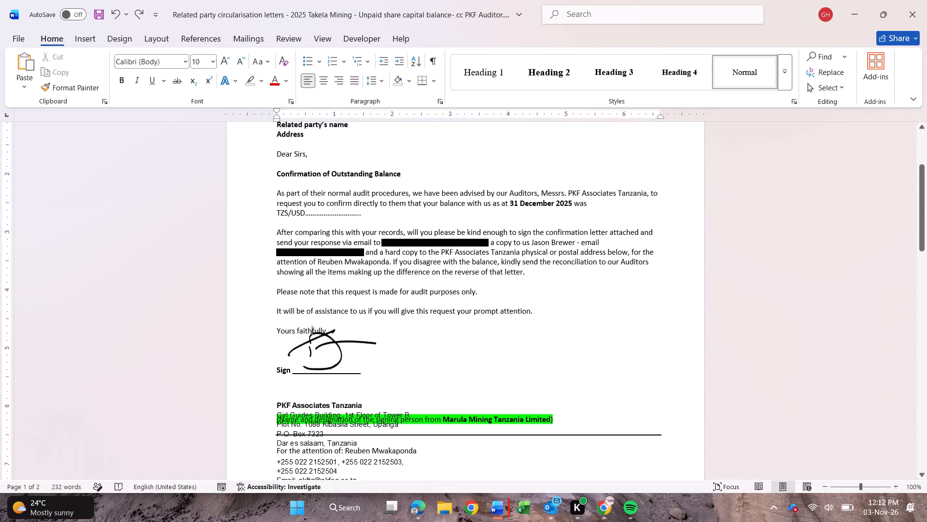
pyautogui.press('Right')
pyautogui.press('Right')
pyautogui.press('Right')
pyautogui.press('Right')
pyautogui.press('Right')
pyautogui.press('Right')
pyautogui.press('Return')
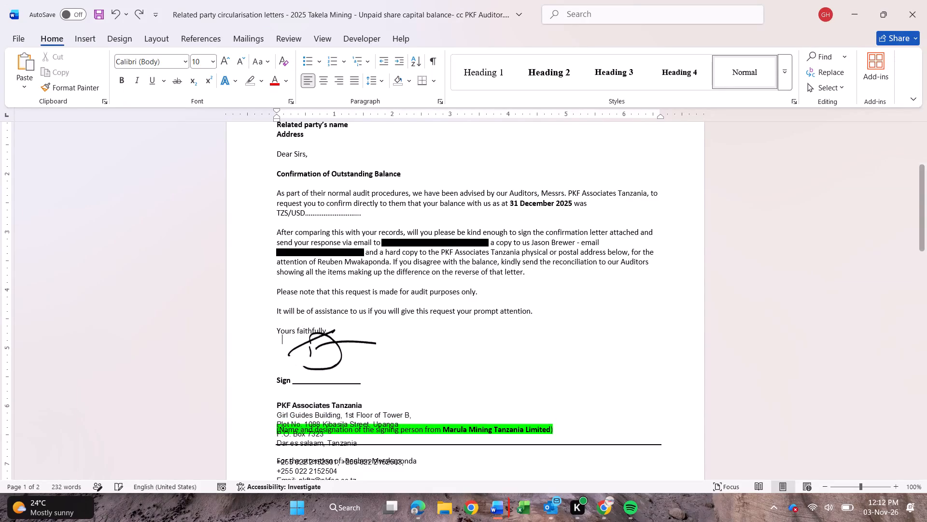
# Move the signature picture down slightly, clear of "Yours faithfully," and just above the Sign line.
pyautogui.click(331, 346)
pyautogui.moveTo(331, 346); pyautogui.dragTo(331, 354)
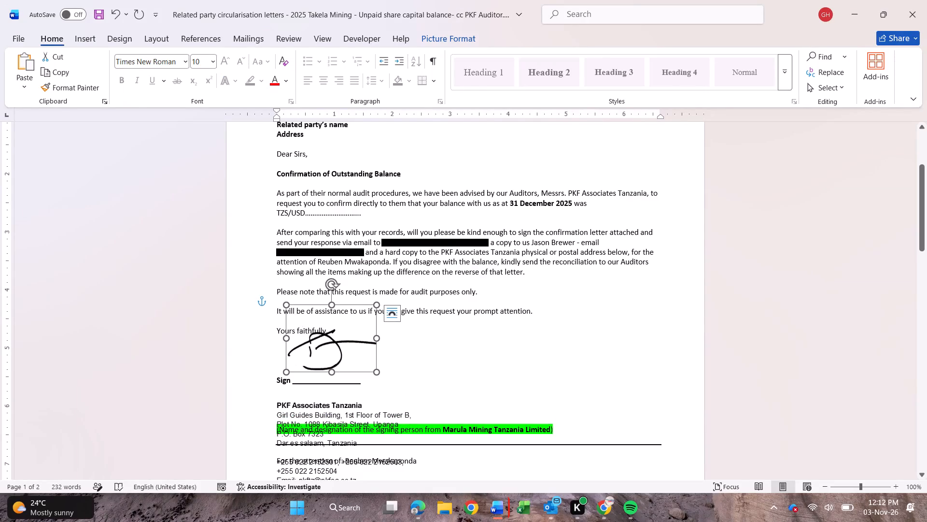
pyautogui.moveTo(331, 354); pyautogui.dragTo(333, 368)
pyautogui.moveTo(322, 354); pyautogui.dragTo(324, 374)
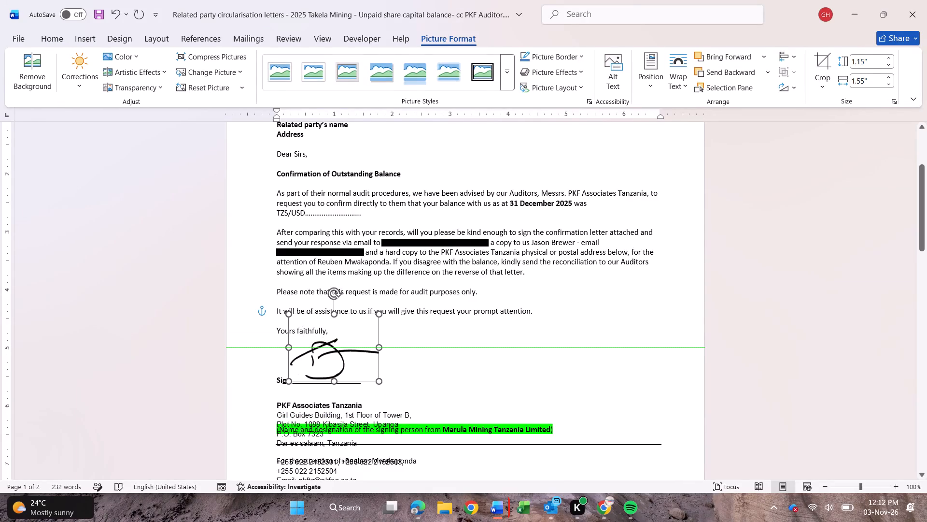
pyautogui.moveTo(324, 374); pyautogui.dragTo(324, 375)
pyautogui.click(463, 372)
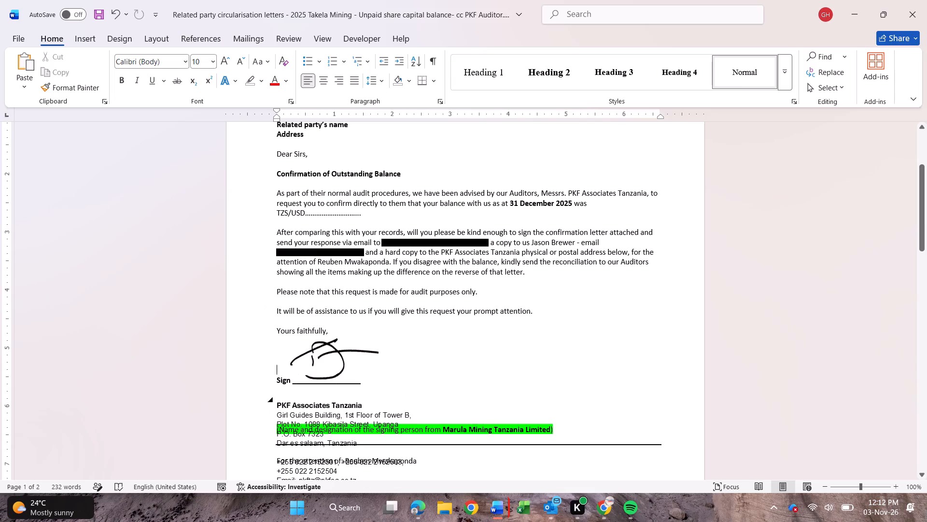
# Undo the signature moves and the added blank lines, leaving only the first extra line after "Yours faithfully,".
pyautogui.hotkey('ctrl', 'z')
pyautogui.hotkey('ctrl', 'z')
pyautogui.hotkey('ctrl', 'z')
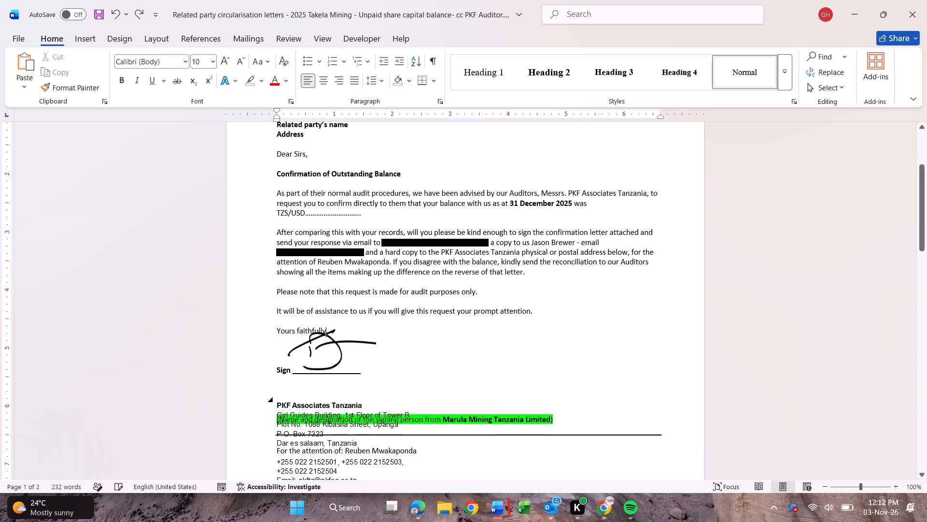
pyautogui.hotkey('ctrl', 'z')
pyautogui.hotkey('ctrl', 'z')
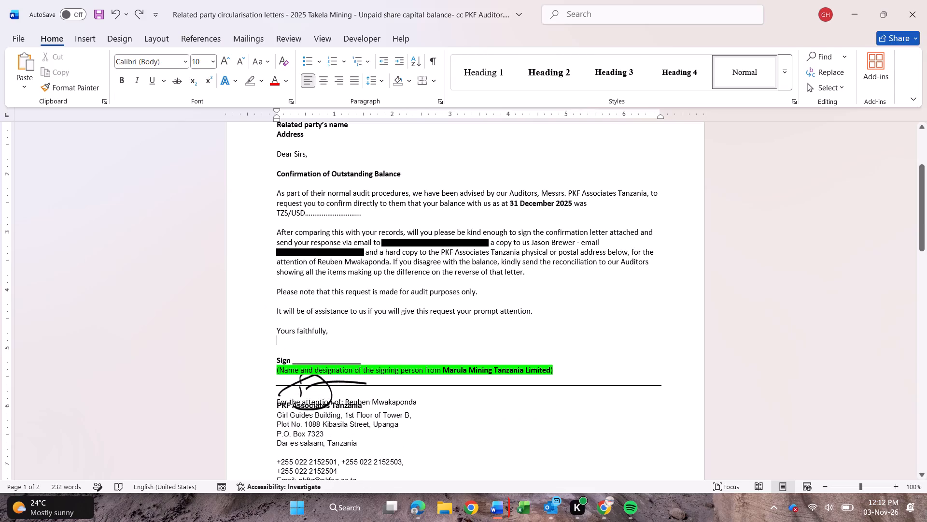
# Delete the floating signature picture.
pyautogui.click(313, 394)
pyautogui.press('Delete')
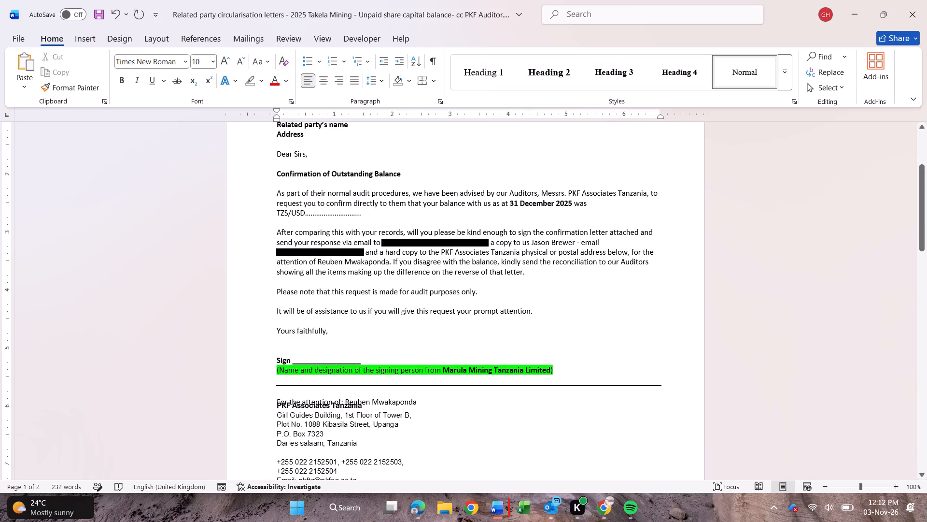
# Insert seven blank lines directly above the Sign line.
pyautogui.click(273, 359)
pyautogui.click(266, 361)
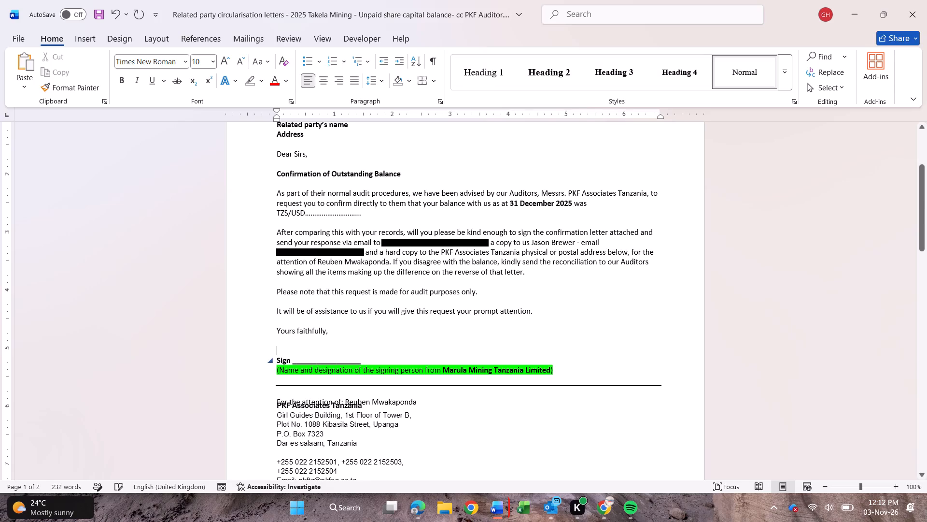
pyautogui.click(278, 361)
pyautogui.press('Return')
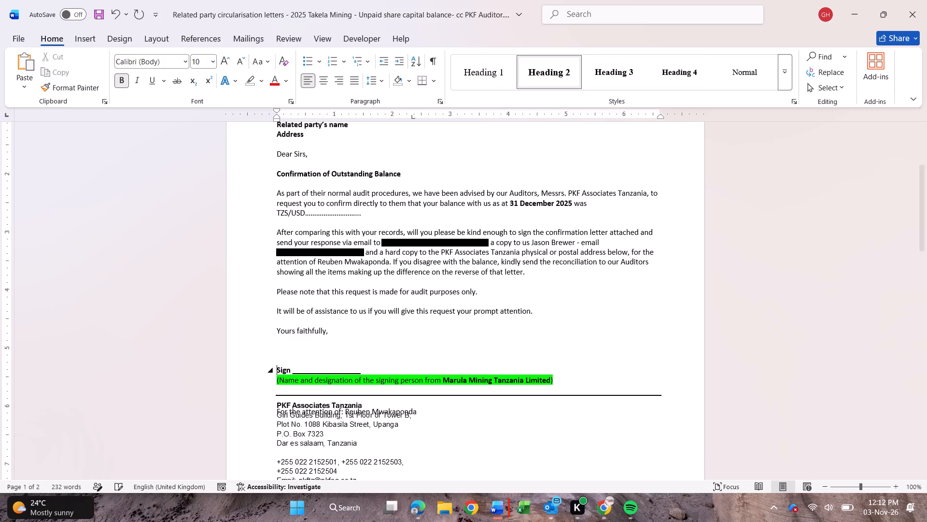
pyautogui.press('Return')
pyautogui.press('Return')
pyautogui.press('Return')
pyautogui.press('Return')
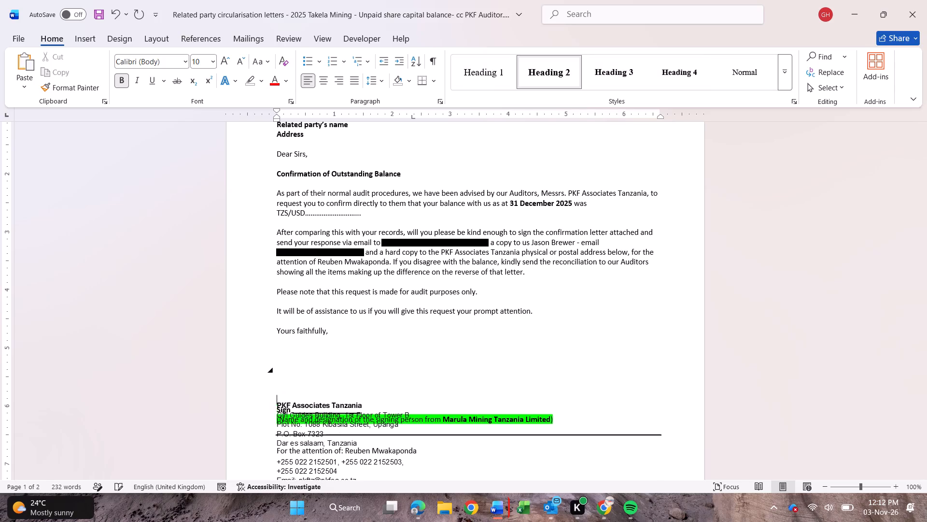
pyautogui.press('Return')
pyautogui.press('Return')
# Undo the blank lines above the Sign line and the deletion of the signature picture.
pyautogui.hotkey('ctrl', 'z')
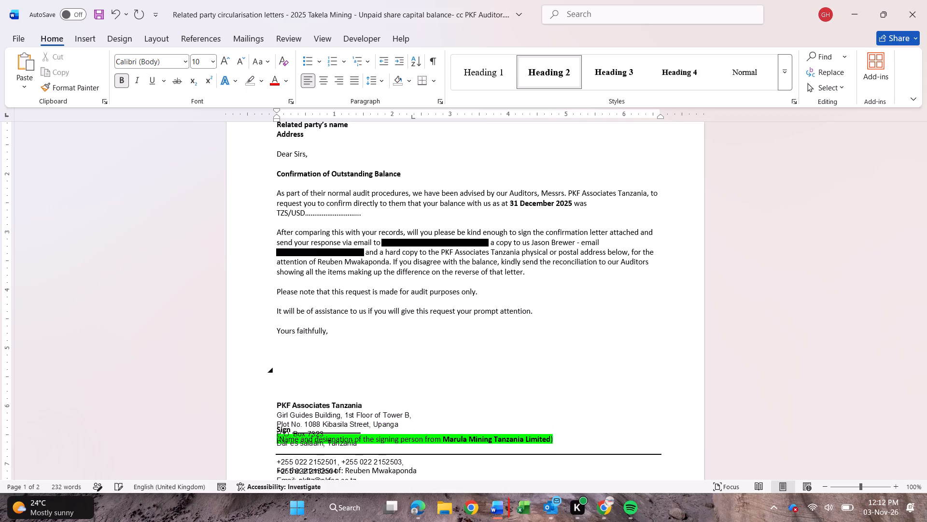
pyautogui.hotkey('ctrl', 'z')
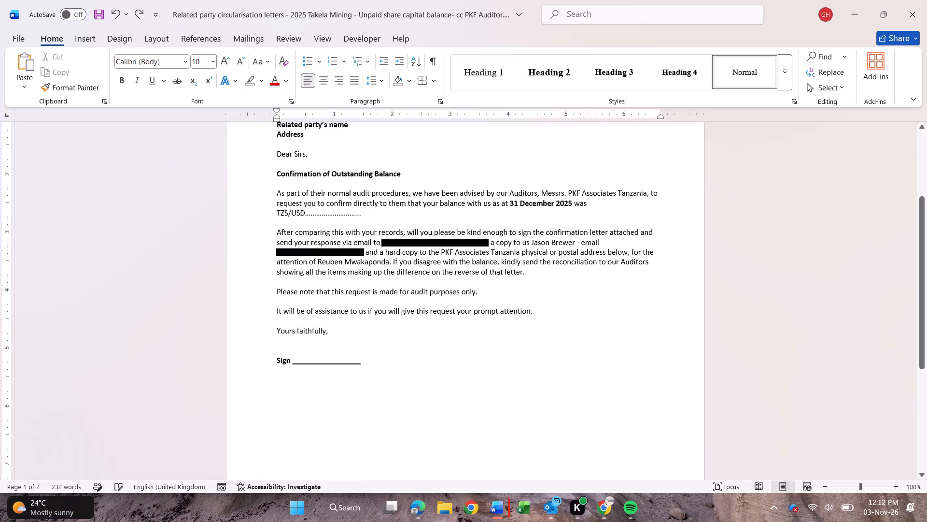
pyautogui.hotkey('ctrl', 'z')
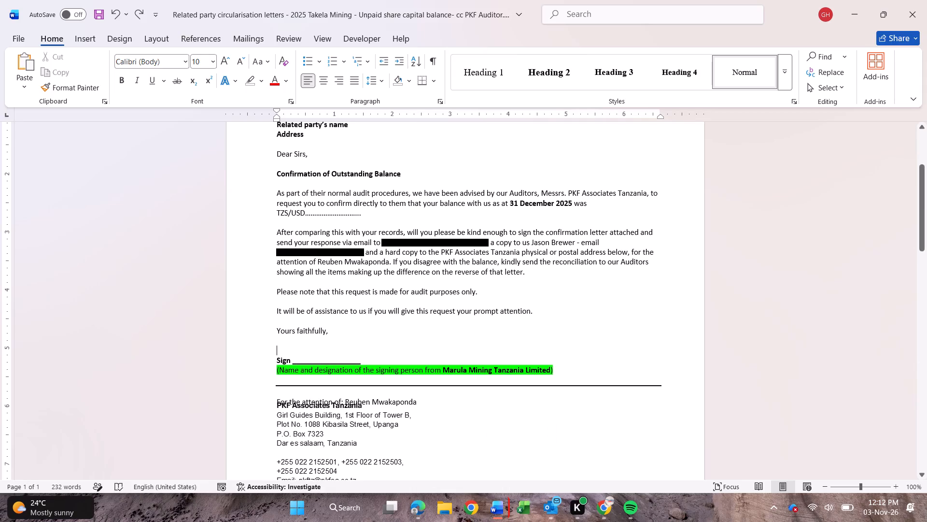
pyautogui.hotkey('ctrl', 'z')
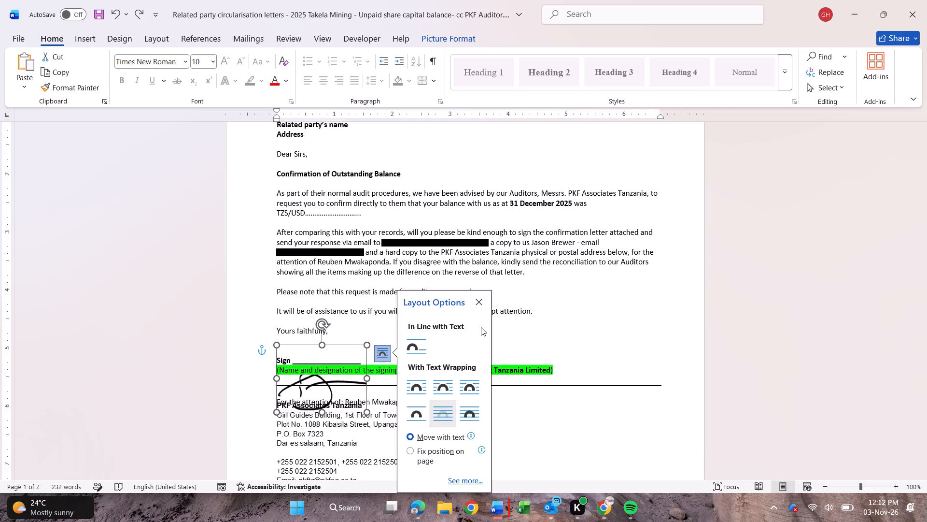
# Undo the remaining spacing and wrapping changes and the signature picture's insertion, restoring the original sign-off layout.
pyautogui.press('Delete')
pyautogui.click(575, 339)
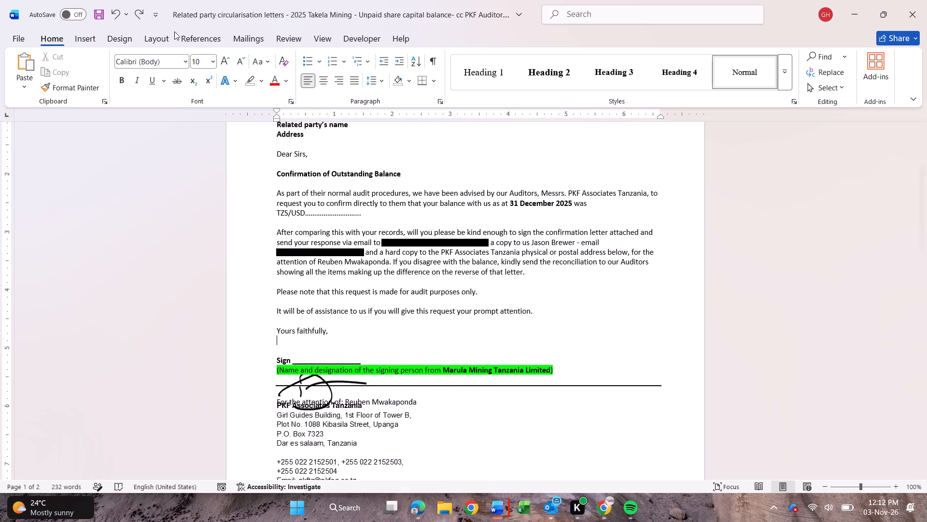
pyautogui.doubleClick(116, 12)
pyautogui.click(116, 12)
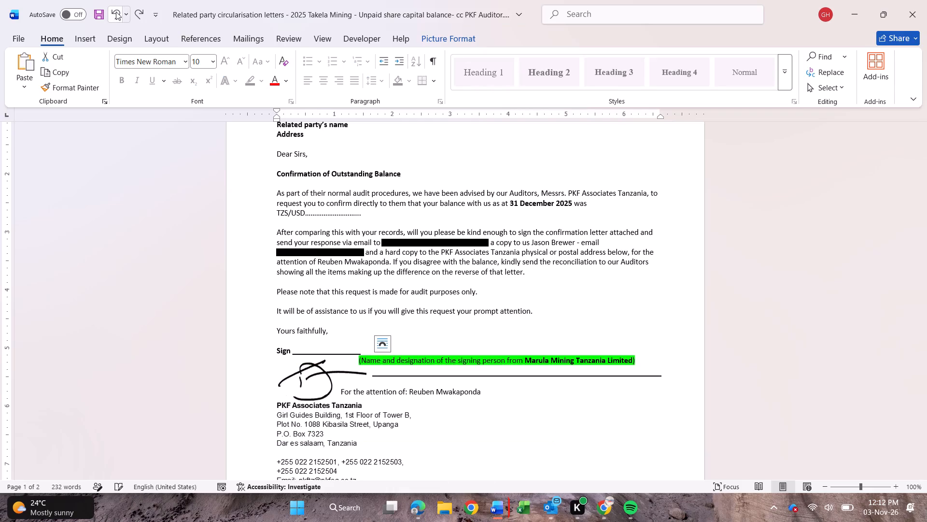
pyautogui.click(116, 12)
pyautogui.click(116, 12)
pyautogui.doubleClick(116, 12)
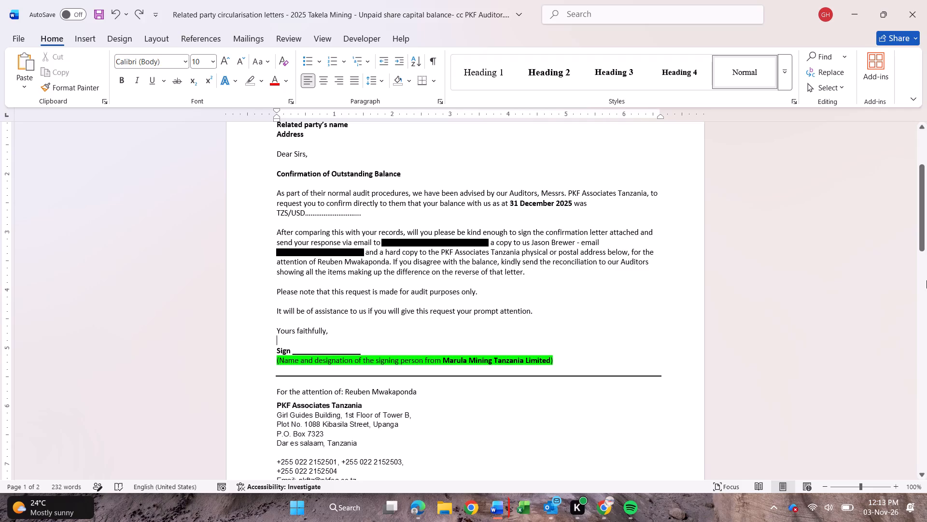
# Insert five blank lines between the "For the attention of" line and the second "Dear Sirs," line.
pyautogui.moveTo(924, 244); pyautogui.dragTo(926, 285)
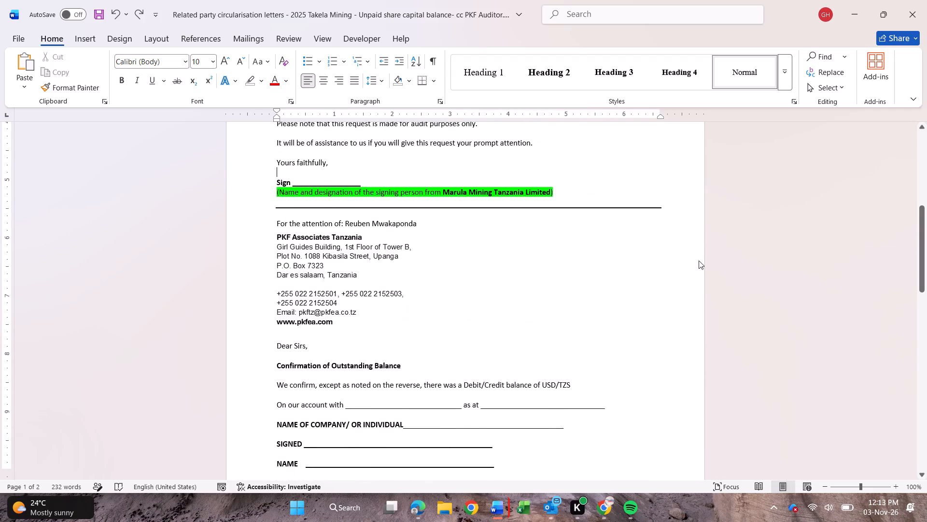
pyautogui.click(275, 235)
pyautogui.press('Return')
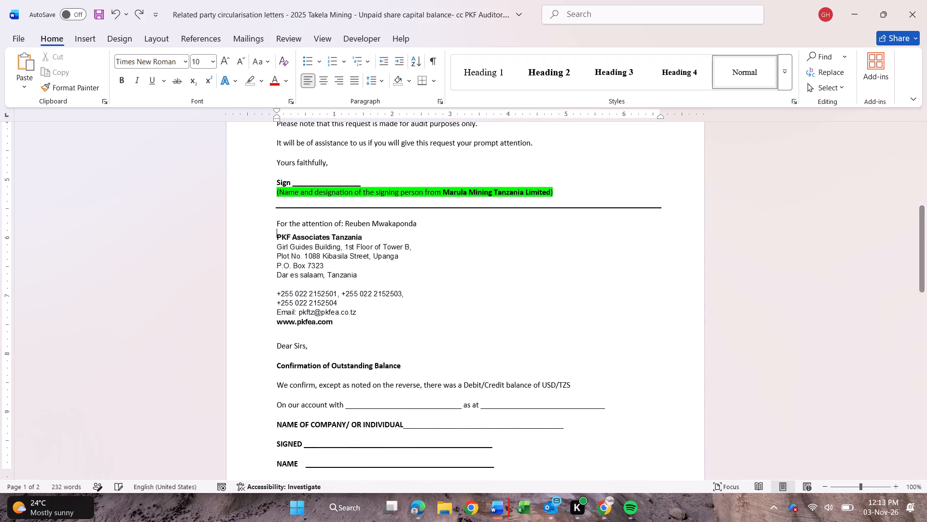
pyautogui.press('Return')
pyautogui.press('Return')
pyautogui.press('Return')
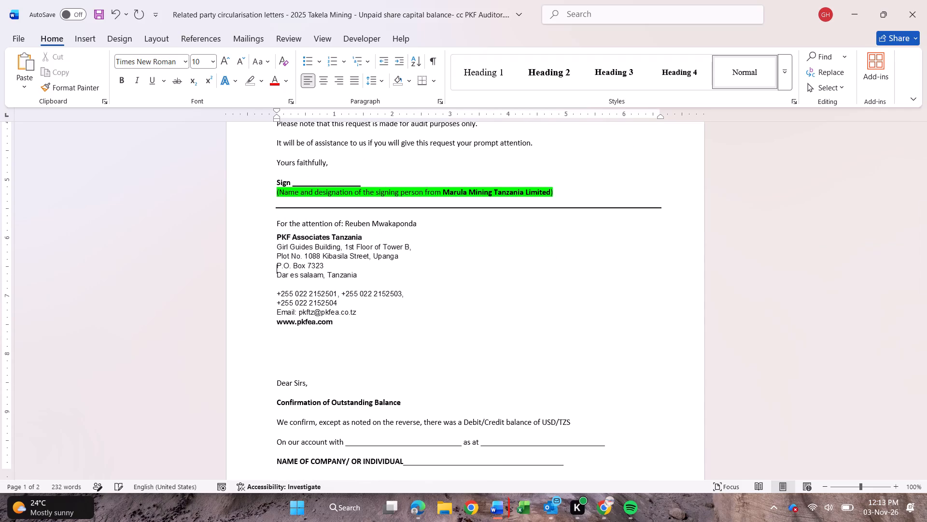
pyautogui.press('Return')
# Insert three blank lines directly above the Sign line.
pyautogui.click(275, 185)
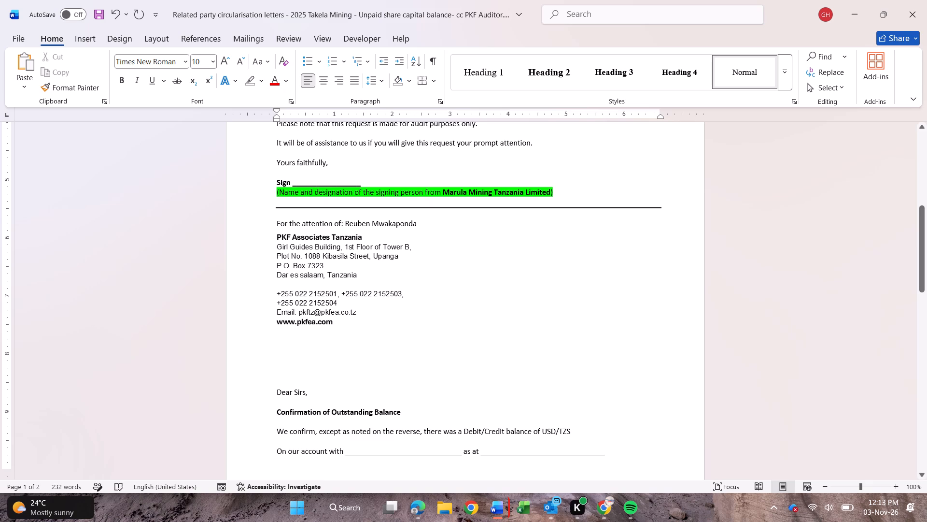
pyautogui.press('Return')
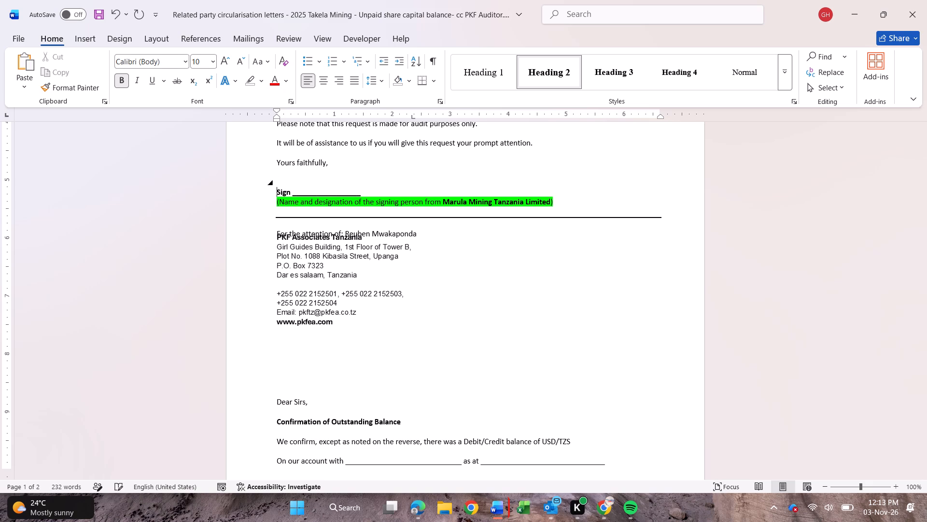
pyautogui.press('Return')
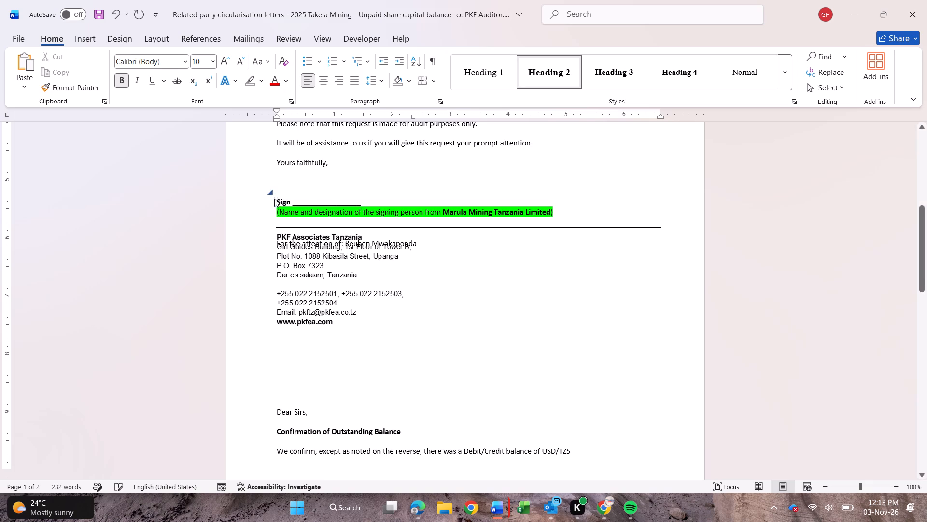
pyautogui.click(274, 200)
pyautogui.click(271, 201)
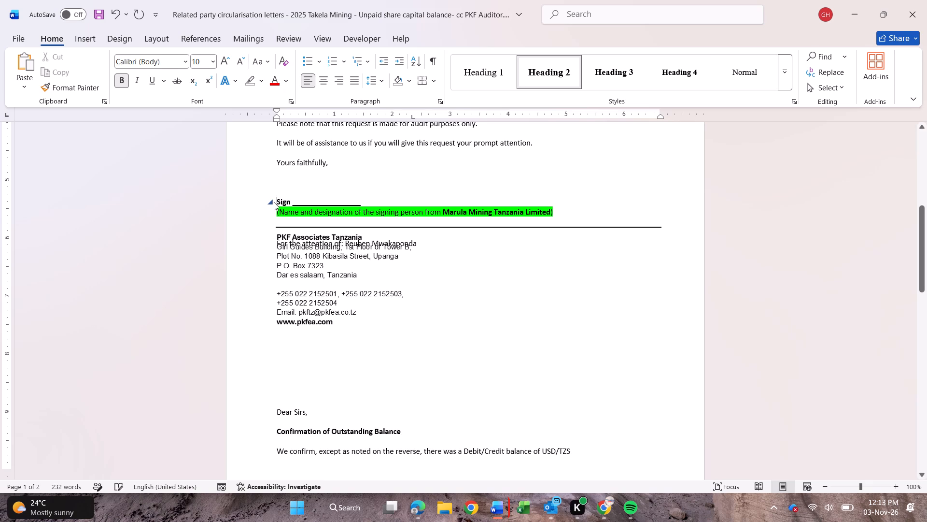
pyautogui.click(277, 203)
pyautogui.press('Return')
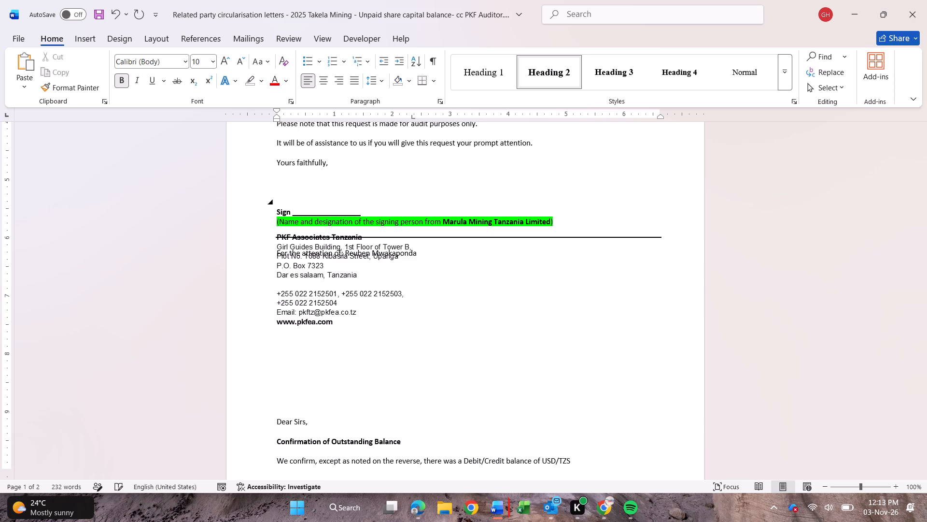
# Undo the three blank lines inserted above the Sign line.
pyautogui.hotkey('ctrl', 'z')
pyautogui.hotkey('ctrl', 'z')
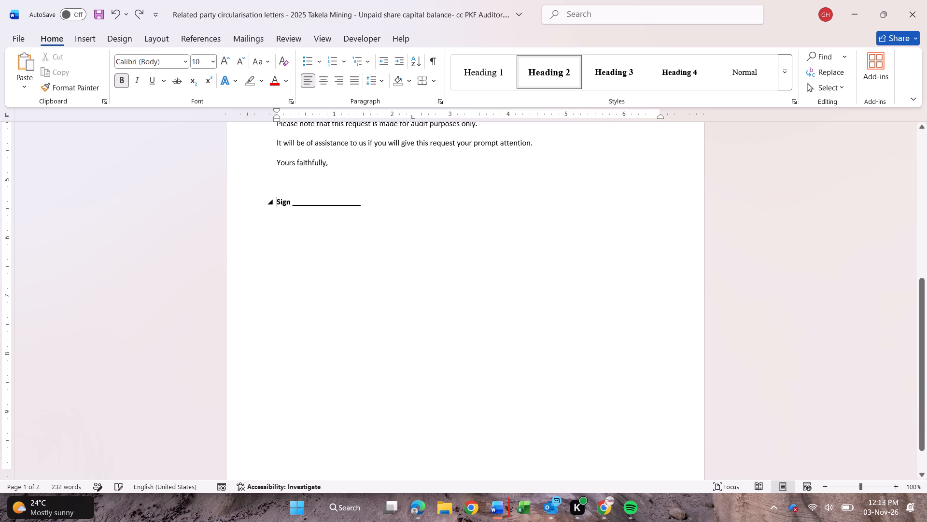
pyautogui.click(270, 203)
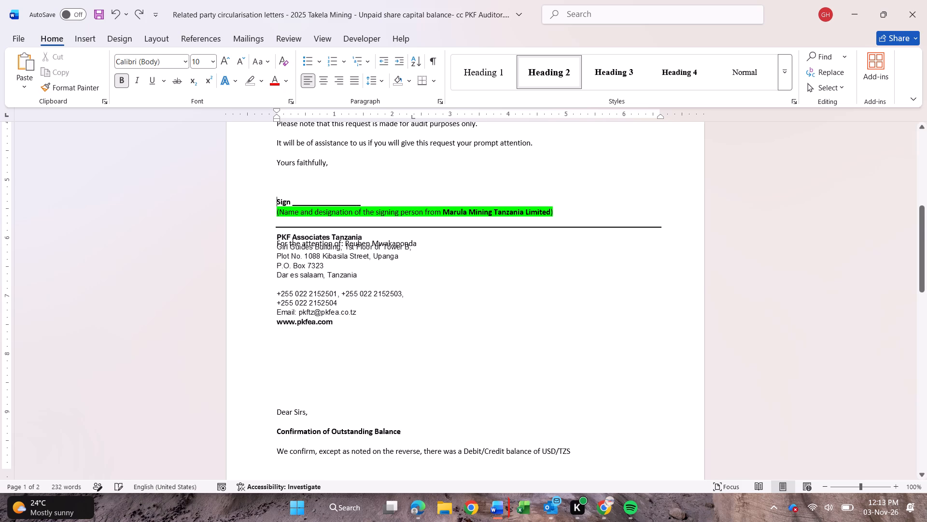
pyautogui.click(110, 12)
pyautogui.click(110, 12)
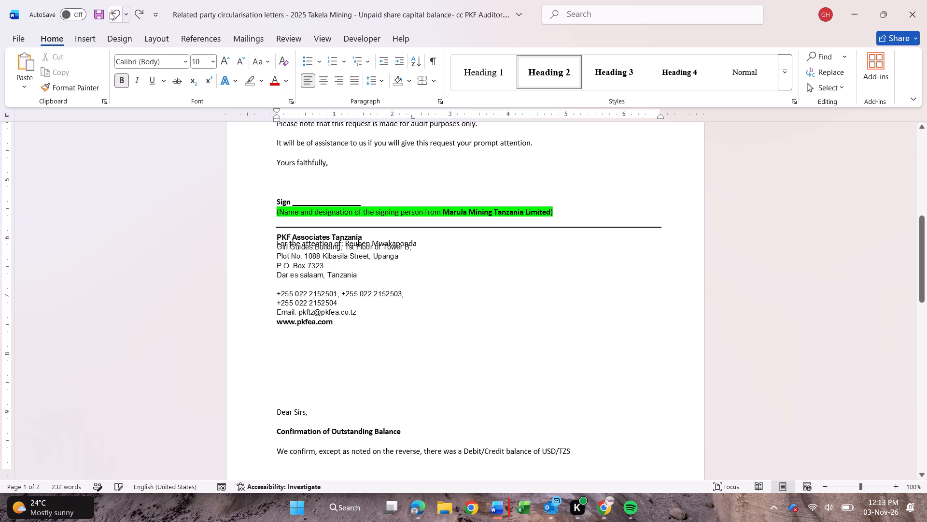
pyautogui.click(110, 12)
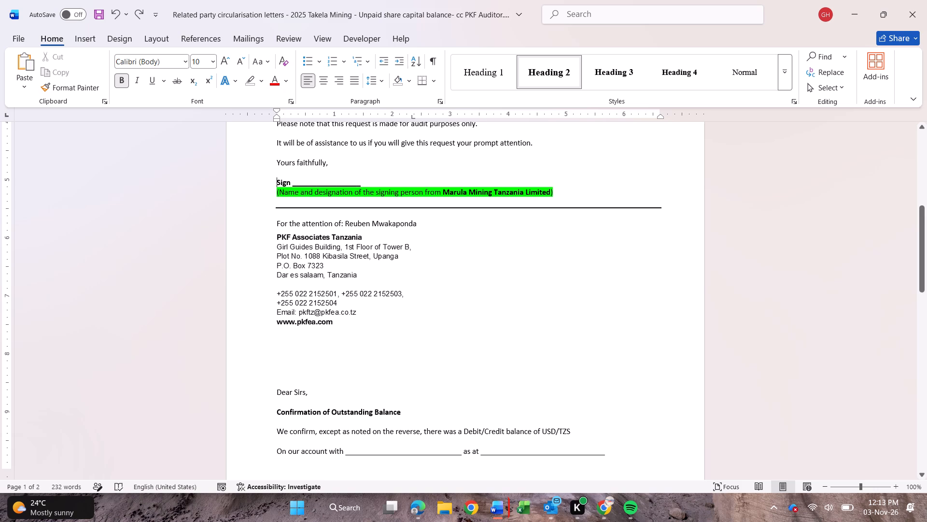
# Add four more blank lines above the second "Dear Sirs," line, beneath the PKF Associates Tanzania address block.
pyautogui.click(276, 391)
pyautogui.press('Return')
pyautogui.press('Return')
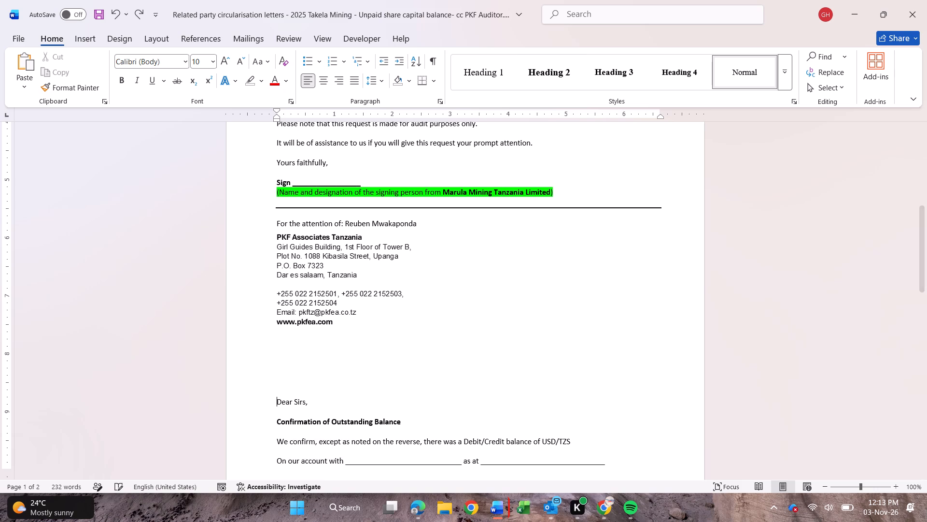
pyautogui.press('Return')
pyautogui.click(276, 295)
pyautogui.press('Return')
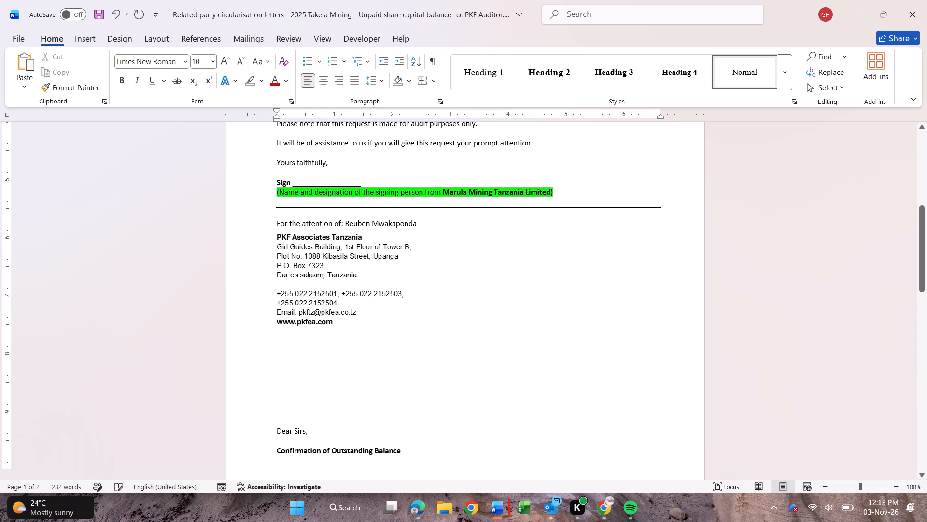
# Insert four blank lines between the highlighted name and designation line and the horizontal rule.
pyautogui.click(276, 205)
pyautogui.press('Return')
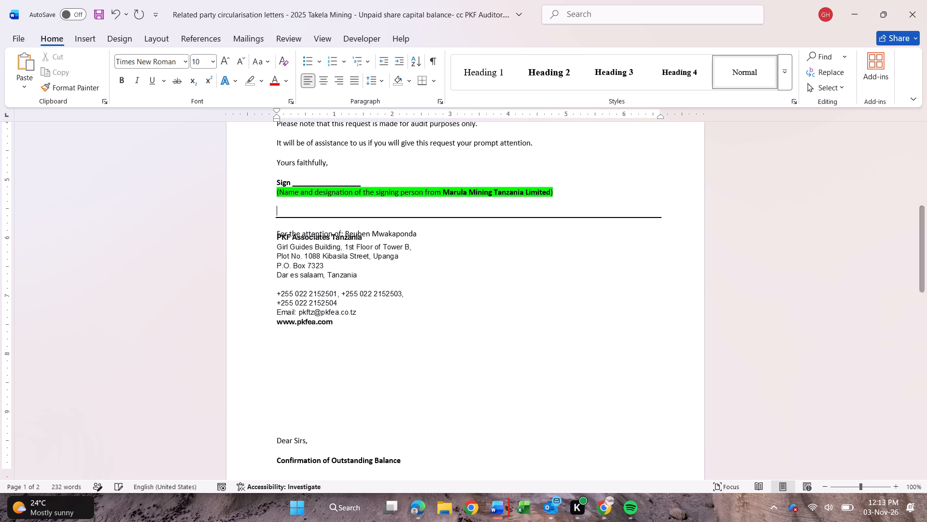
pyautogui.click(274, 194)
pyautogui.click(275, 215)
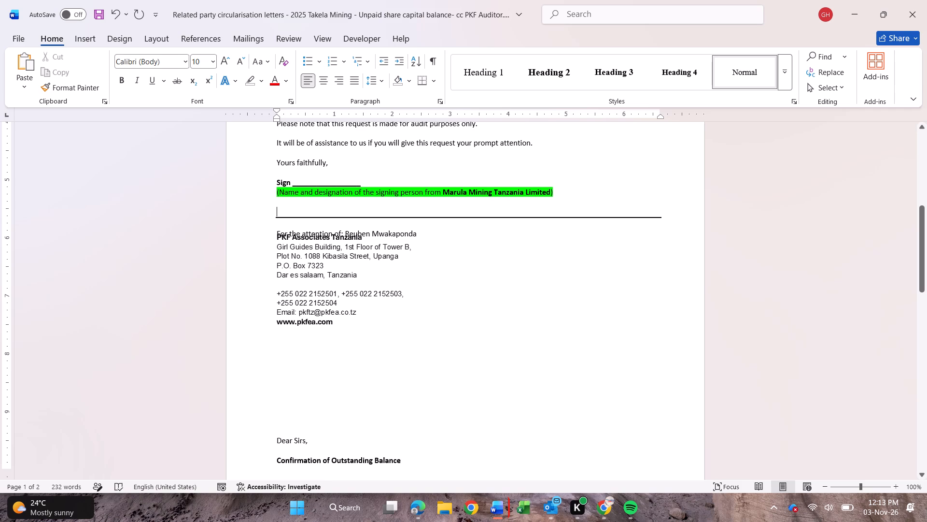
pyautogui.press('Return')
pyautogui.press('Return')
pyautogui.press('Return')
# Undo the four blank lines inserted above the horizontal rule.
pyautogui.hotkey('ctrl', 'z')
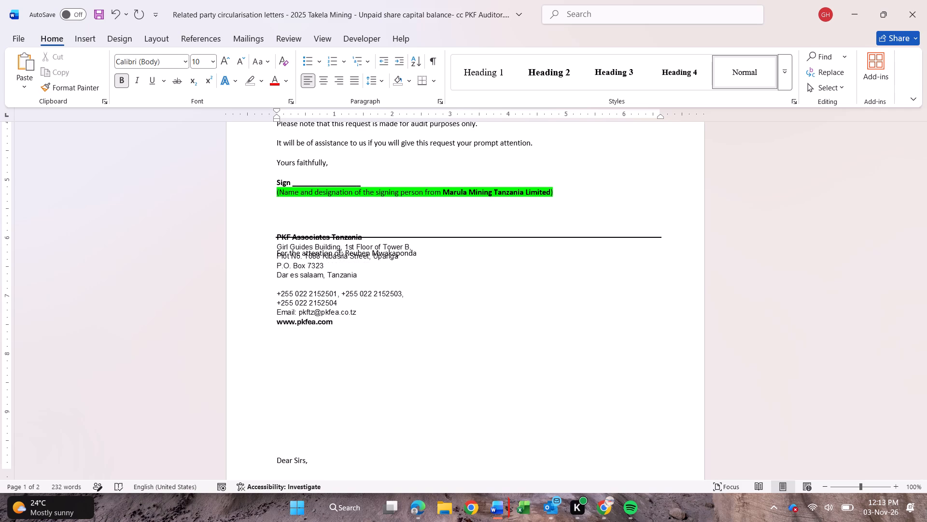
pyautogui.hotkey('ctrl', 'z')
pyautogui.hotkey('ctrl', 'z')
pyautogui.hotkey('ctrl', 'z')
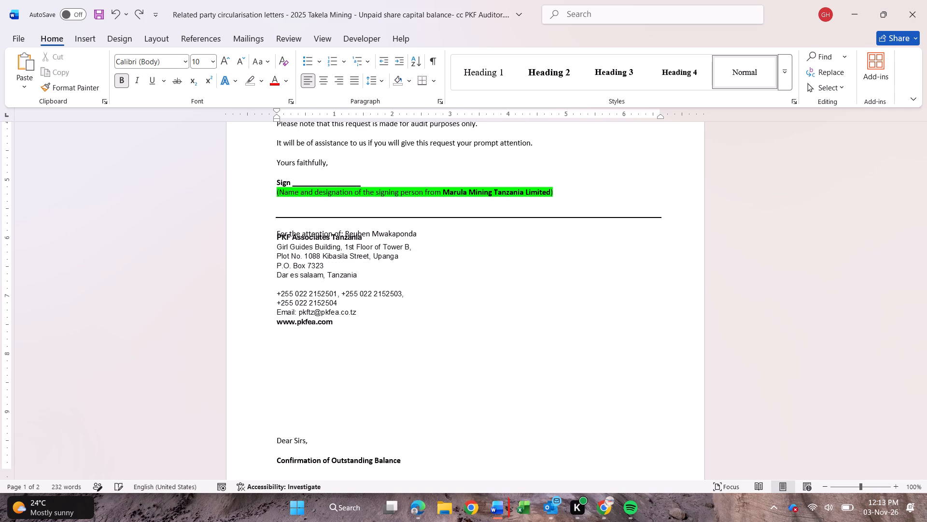
# Move the PKF Associates Tanzania address picture down, leaving a gap beneath the "For the attention of" line.
pyautogui.click(277, 235)
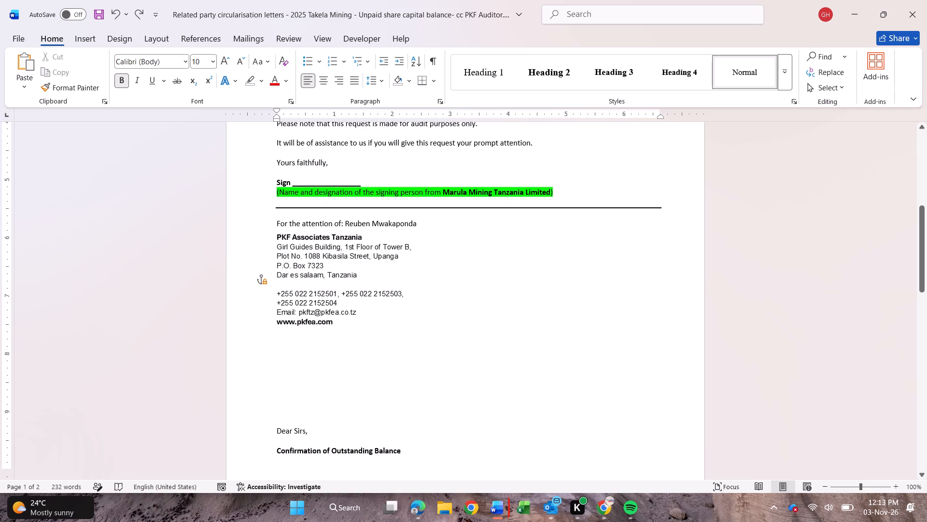
pyautogui.click(558, 285)
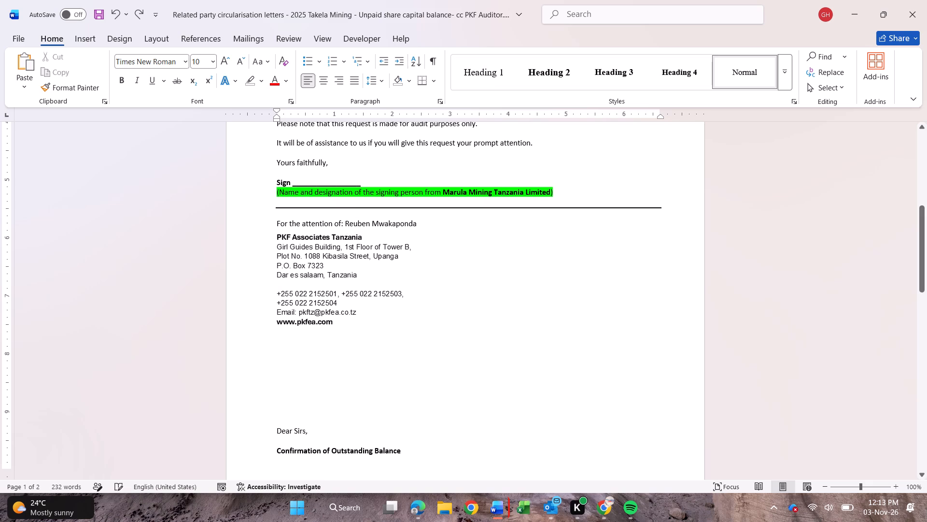
pyautogui.click(278, 236)
pyautogui.moveTo(339, 232); pyautogui.dragTo(337, 265)
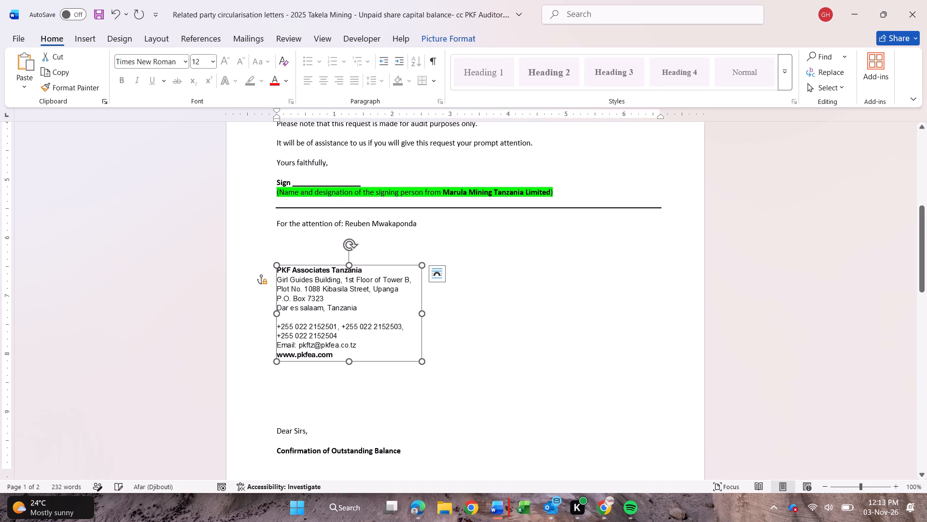
# Insert three blank lines between the horizontal rule and the "For the attention of" line.
pyautogui.click(276, 227)
pyautogui.press('Return')
pyautogui.press('Return')
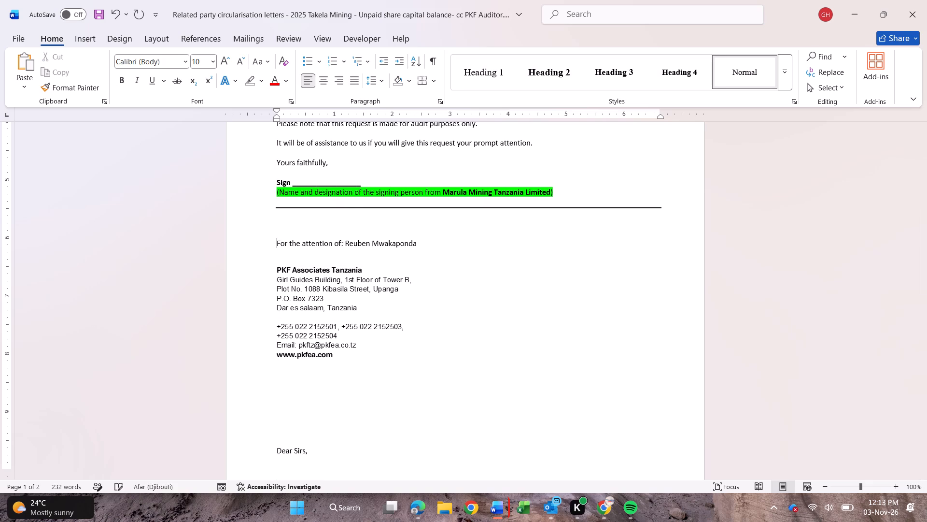
pyautogui.click(273, 211)
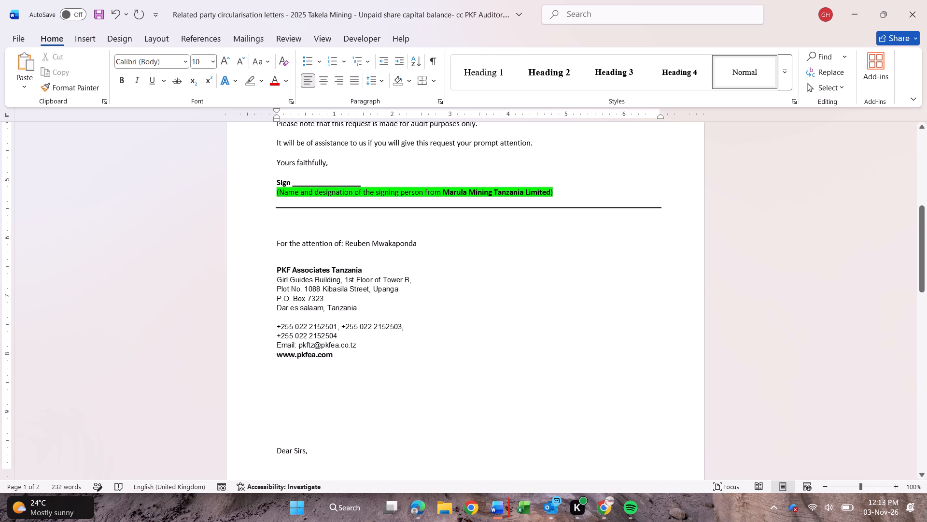
pyautogui.press('Return')
# Insert five blank lines directly above the Sign line to make room for the signature.
pyautogui.click(274, 186)
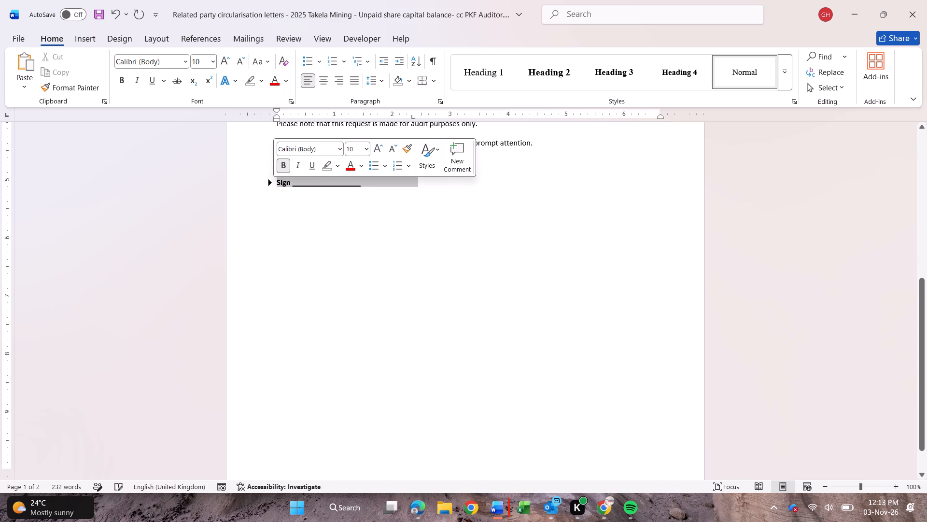
pyautogui.click(268, 182)
pyautogui.click(276, 184)
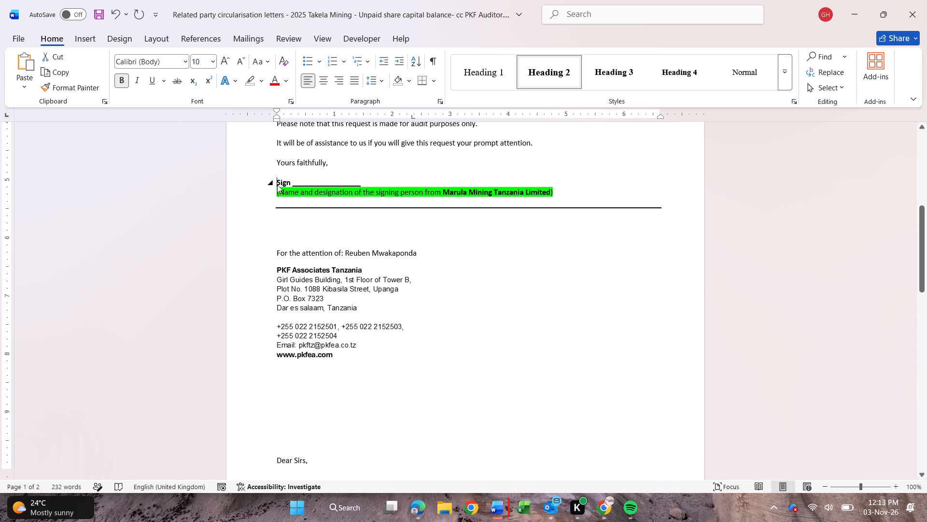
pyautogui.press('Return')
pyautogui.press('Return')
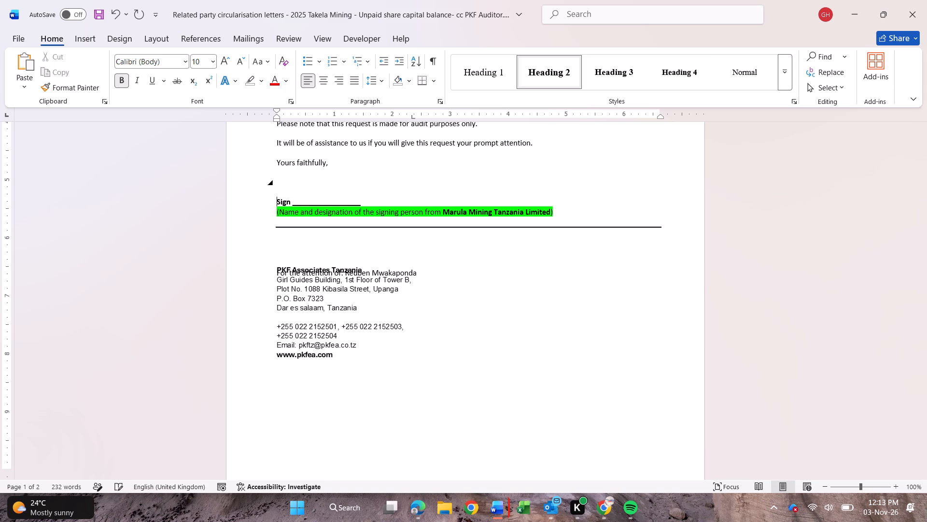
pyautogui.press('Return')
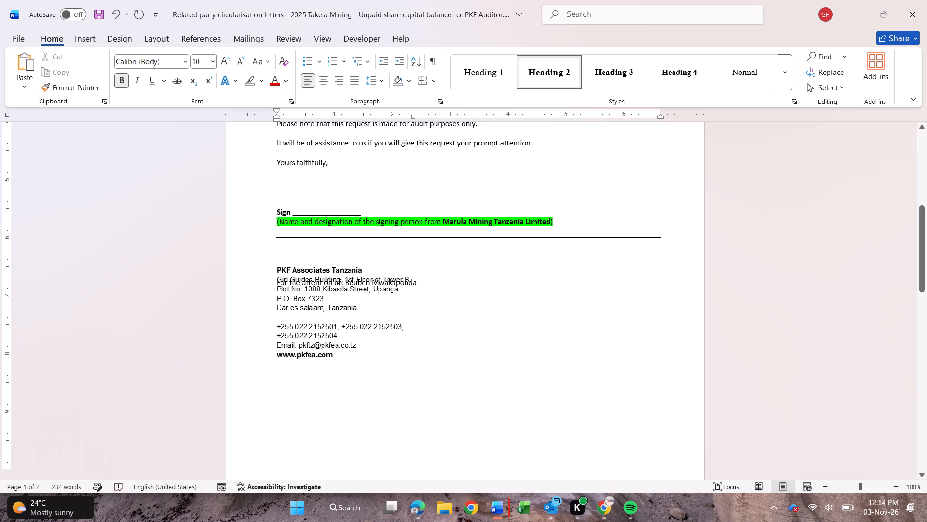
pyautogui.press('Return')
pyautogui.press('Return')
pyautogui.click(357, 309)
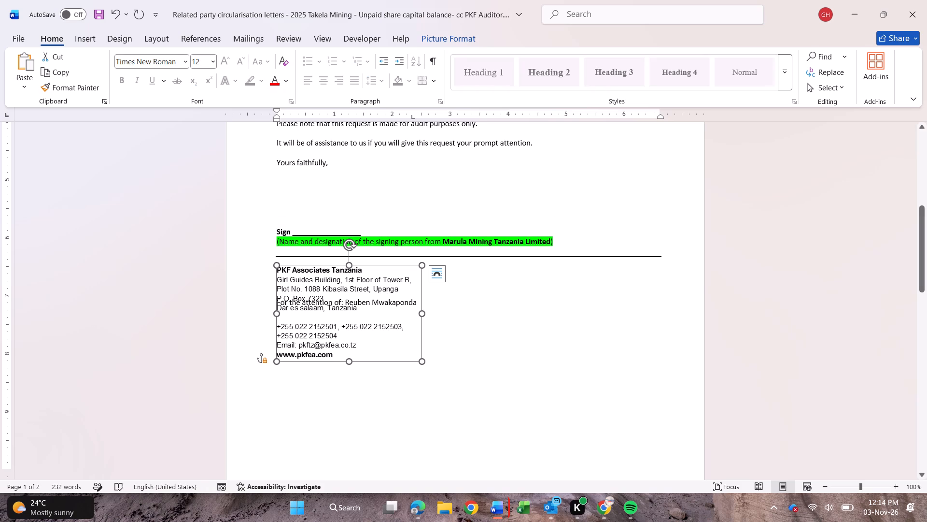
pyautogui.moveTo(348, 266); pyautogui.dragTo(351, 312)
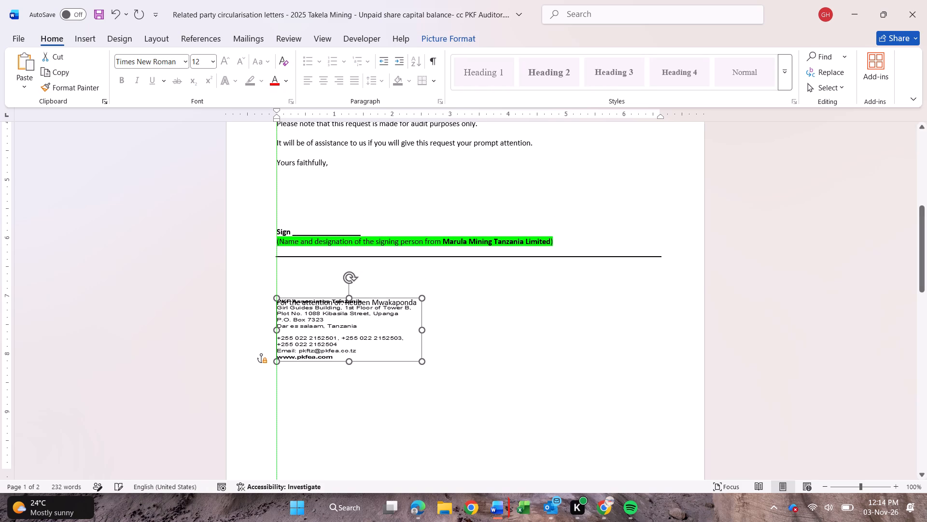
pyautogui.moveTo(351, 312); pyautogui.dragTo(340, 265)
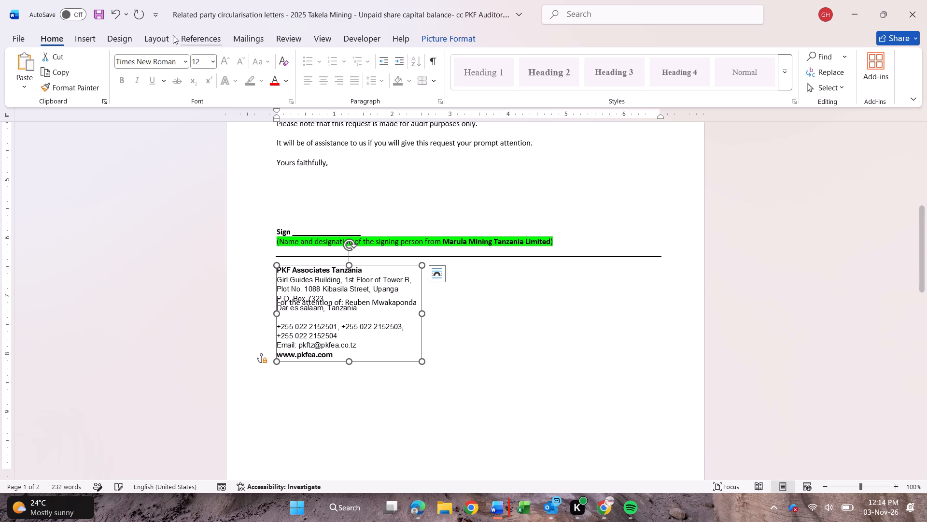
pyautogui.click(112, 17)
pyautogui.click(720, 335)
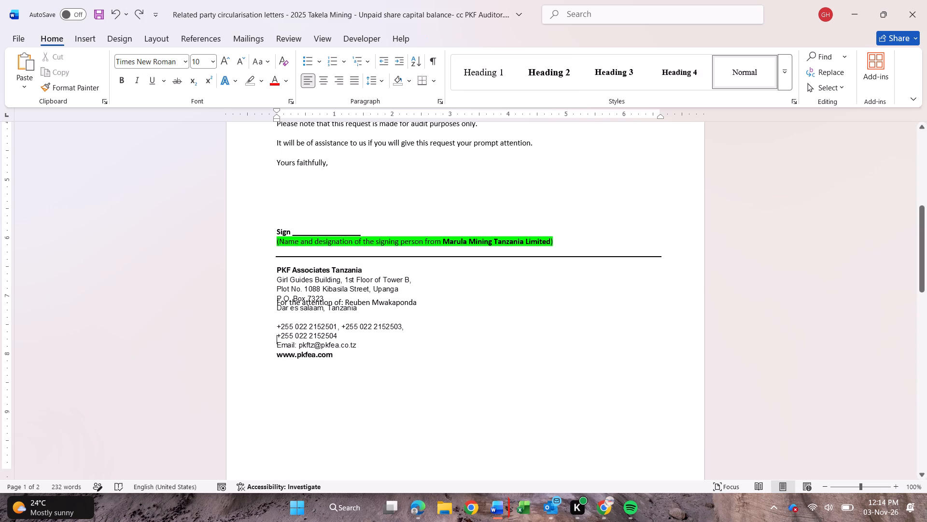
# Move the PKF Associates Tanzania address picture down so it sits just below the "For the attention of" line.
pyautogui.click(388, 294)
pyautogui.moveTo(383, 266); pyautogui.dragTo(387, 283)
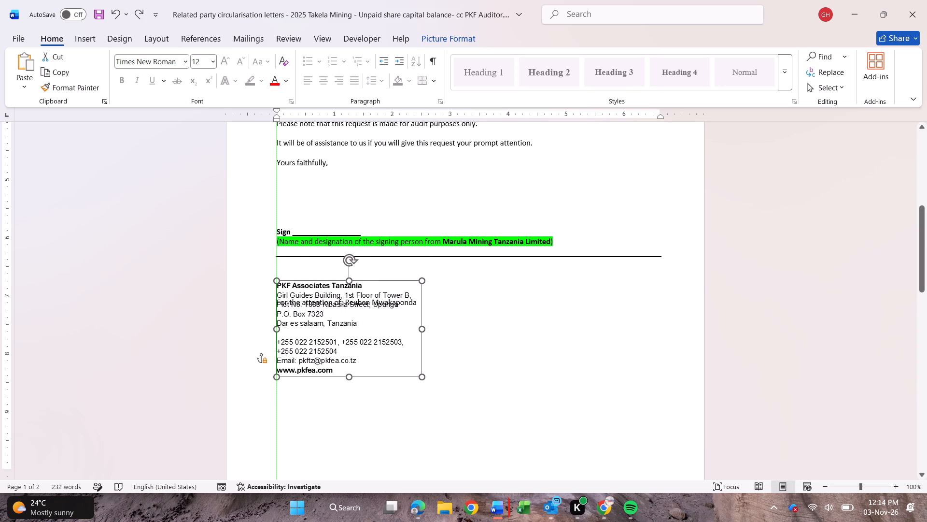
pyautogui.moveTo(387, 283); pyautogui.dragTo(385, 319)
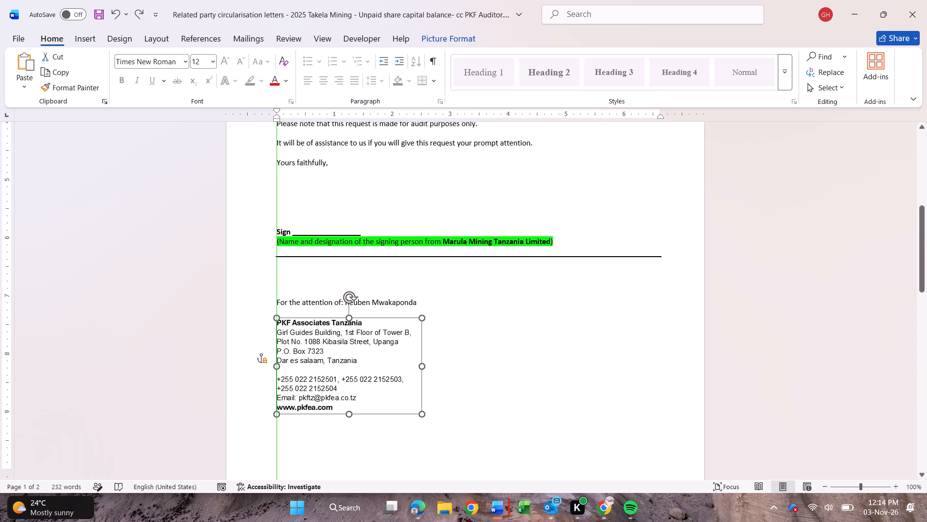
pyautogui.moveTo(385, 319); pyautogui.dragTo(384, 317)
# Copy the first signature image from Signatures.docx and paste it on the blank line directly above the Sign line of the letter.
pyautogui.click(400, 202)
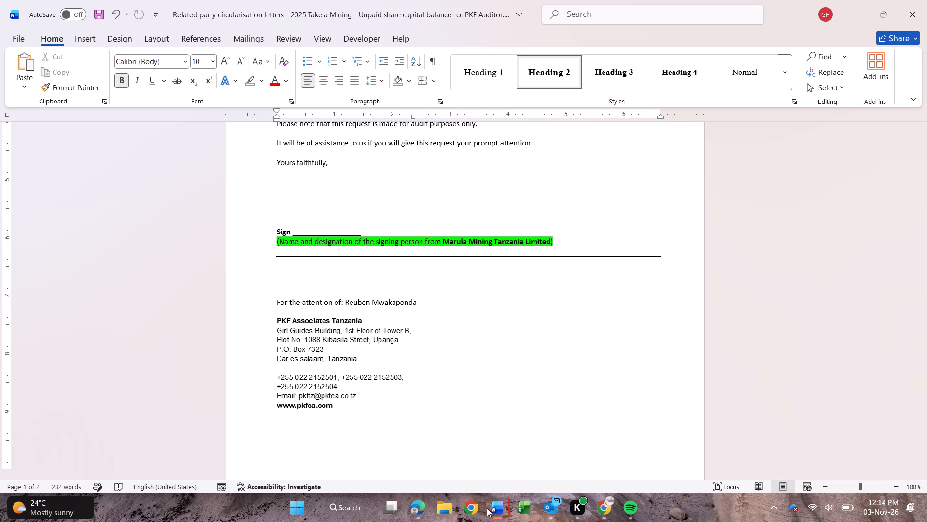
pyautogui.click(462, 467)
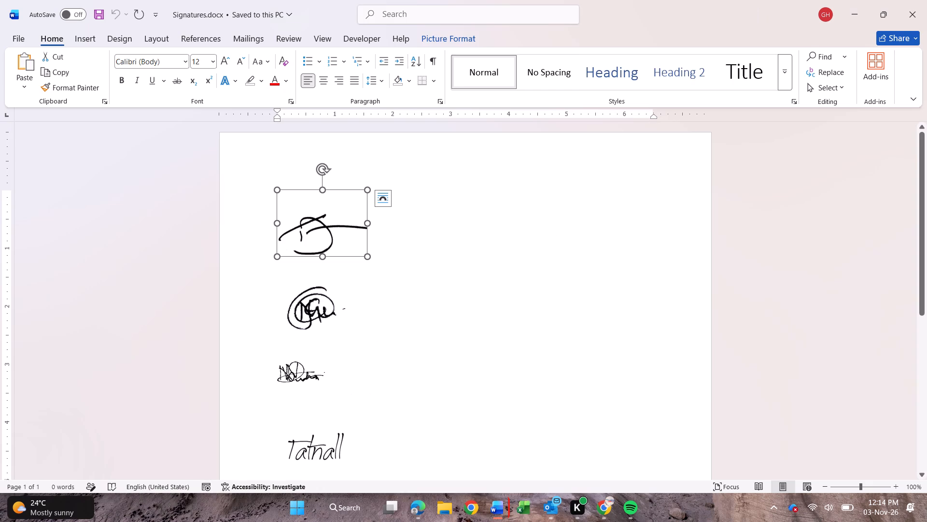
pyautogui.rightClick(308, 231)
pyautogui.click(354, 192)
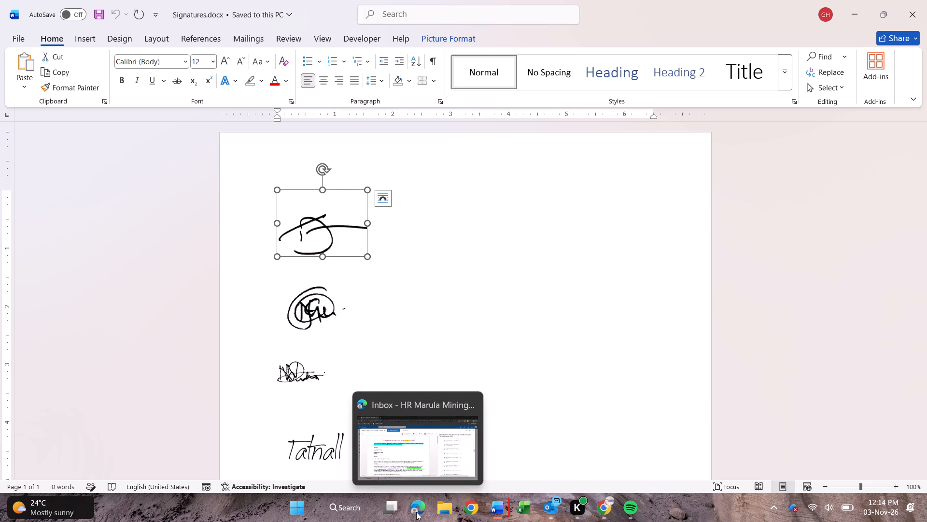
pyautogui.click(466, 453)
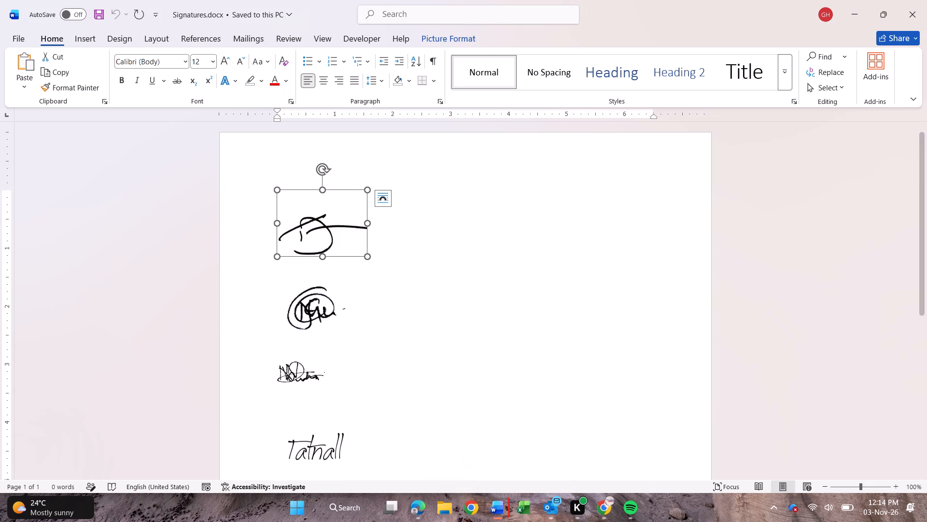
pyautogui.click(535, 460)
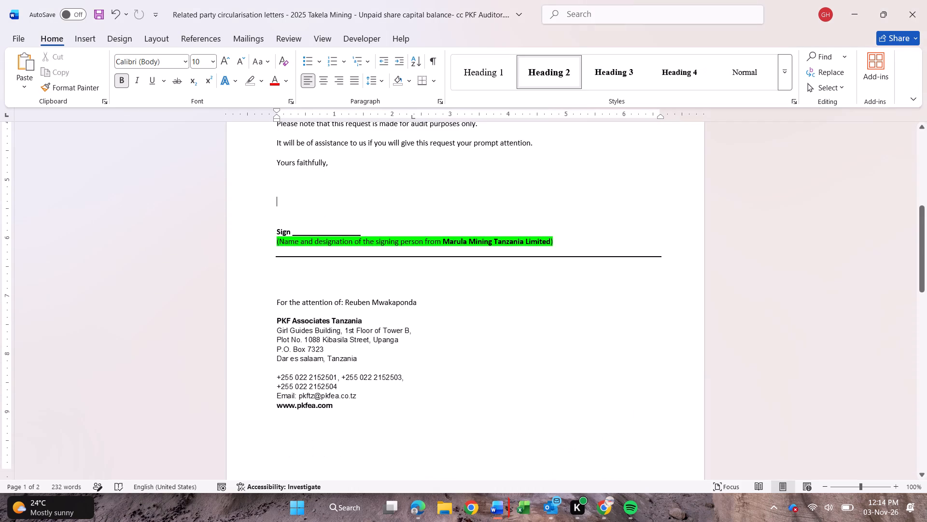
pyautogui.click(321, 232)
pyautogui.rightClick(311, 226)
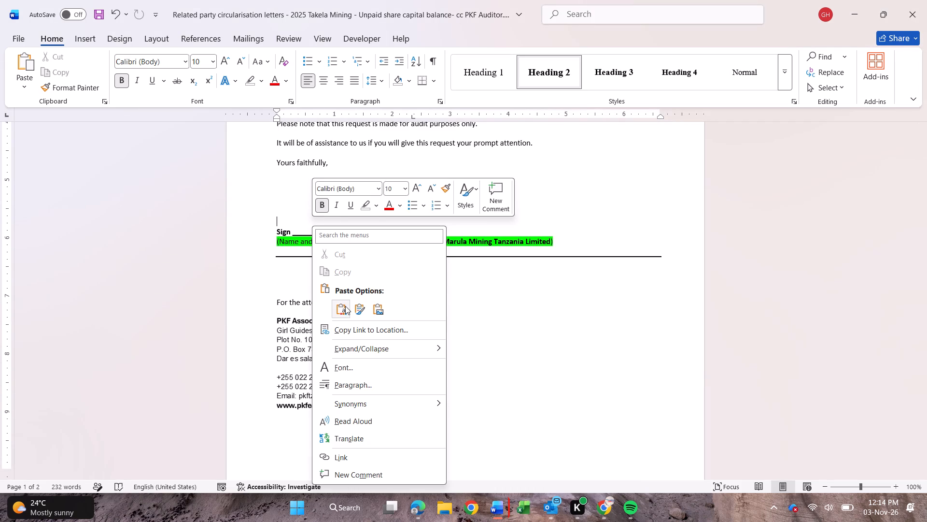
pyautogui.click(345, 306)
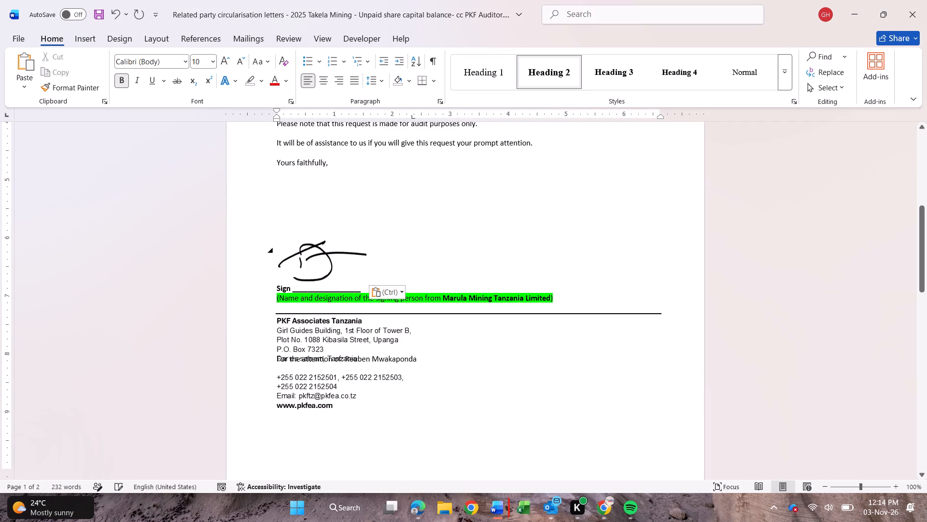
# Move the PKF Associates Tanzania address picture down so it sits just below the "For the attention of" line.
pyautogui.click(329, 315)
pyautogui.click(336, 374)
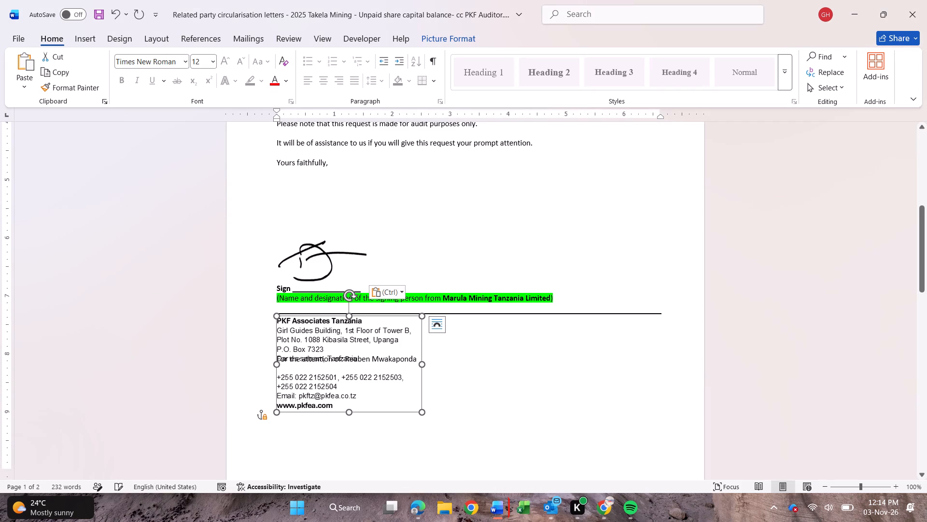
pyautogui.moveTo(367, 319); pyautogui.dragTo(367, 328)
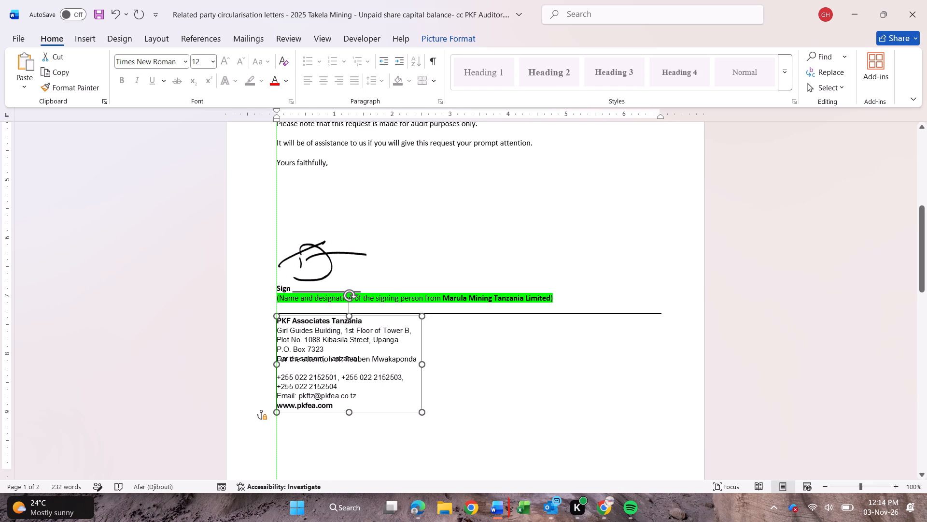
pyautogui.moveTo(367, 328); pyautogui.dragTo(365, 380)
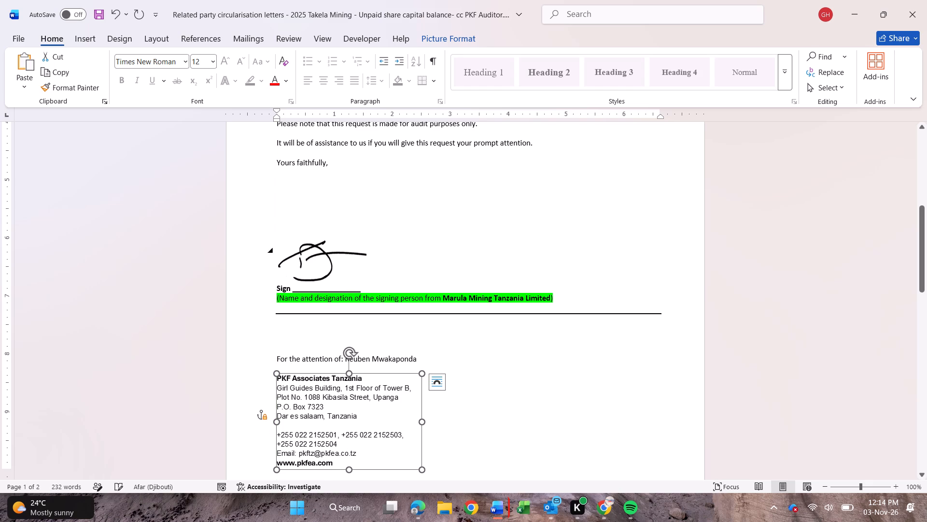
# Delete five blank lines between "Yours faithfully," and the signature, keeping the signature on its own line below the closing.
pyautogui.click(339, 164)
pyautogui.press('Delete')
pyautogui.press('Delete')
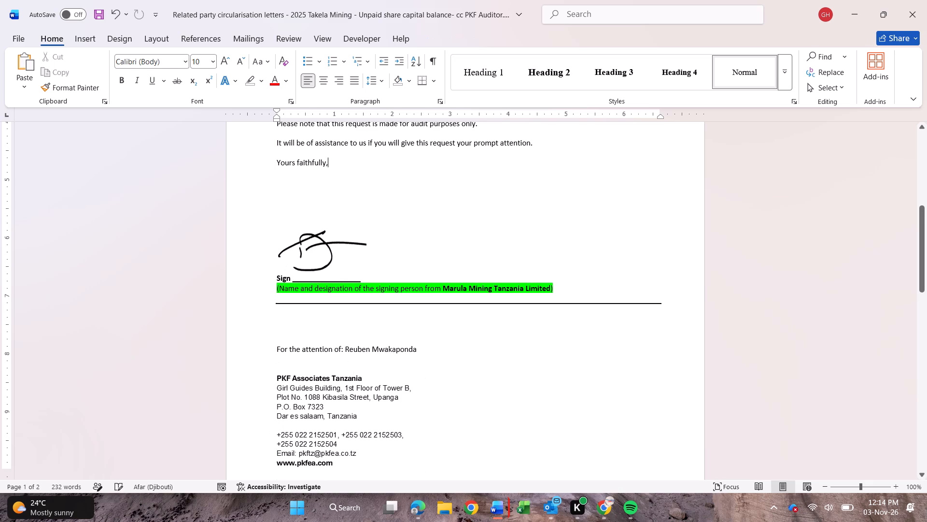
pyautogui.press('Delete')
pyautogui.press('Delete')
pyautogui.press('Delete')
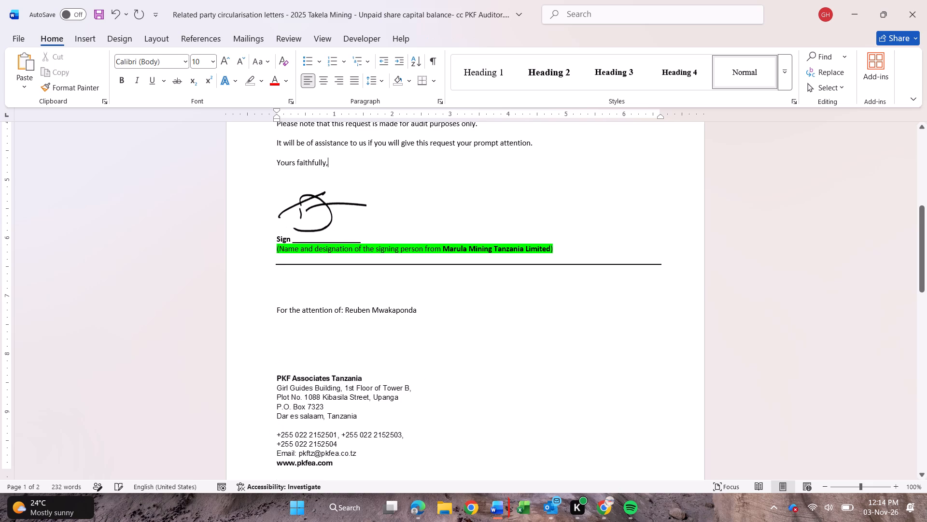
pyautogui.press('Delete')
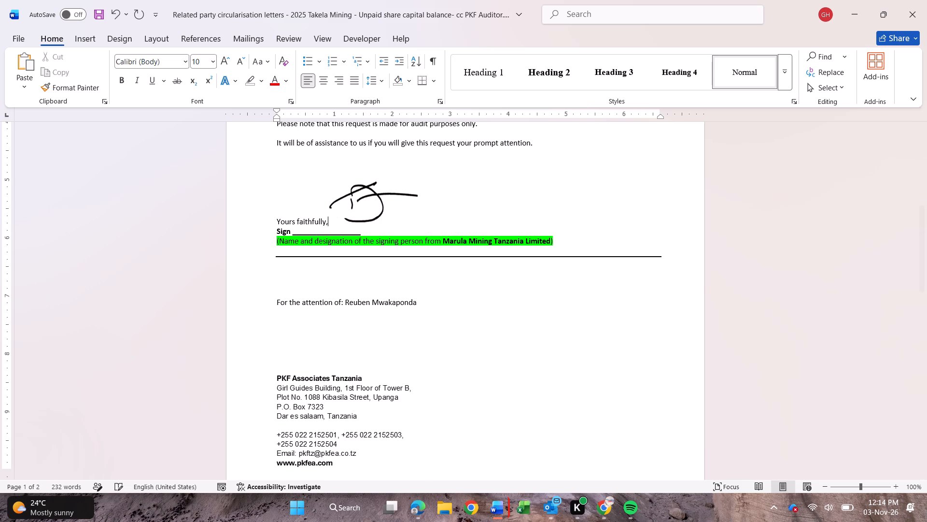
pyautogui.hotkey('ctrl', 'z')
# Remove one blank line above and two blank lines below the "For the attention of" line.
pyautogui.click(309, 377)
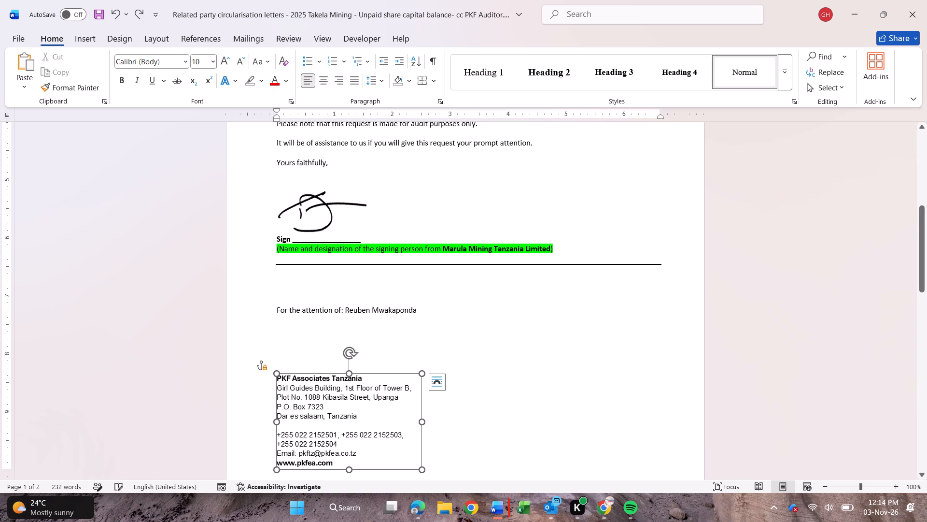
pyautogui.click(270, 307)
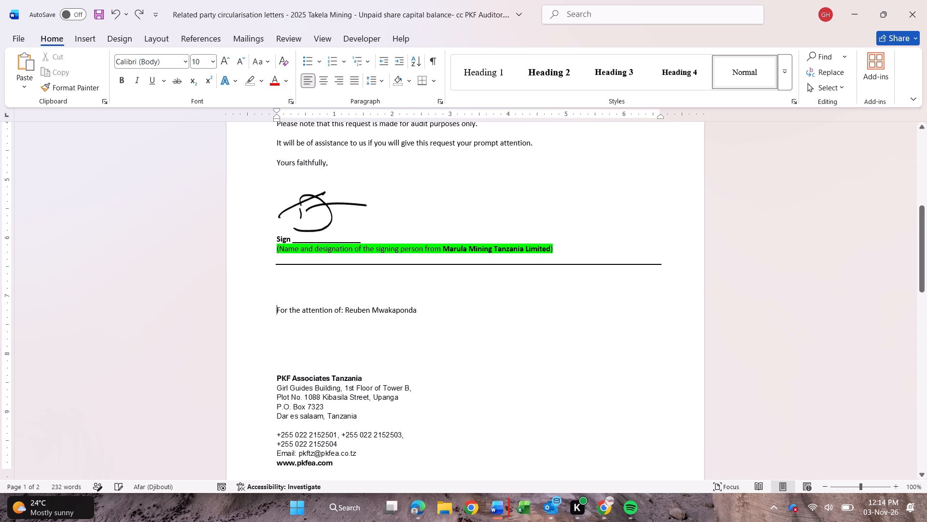
pyautogui.press('BackSpace')
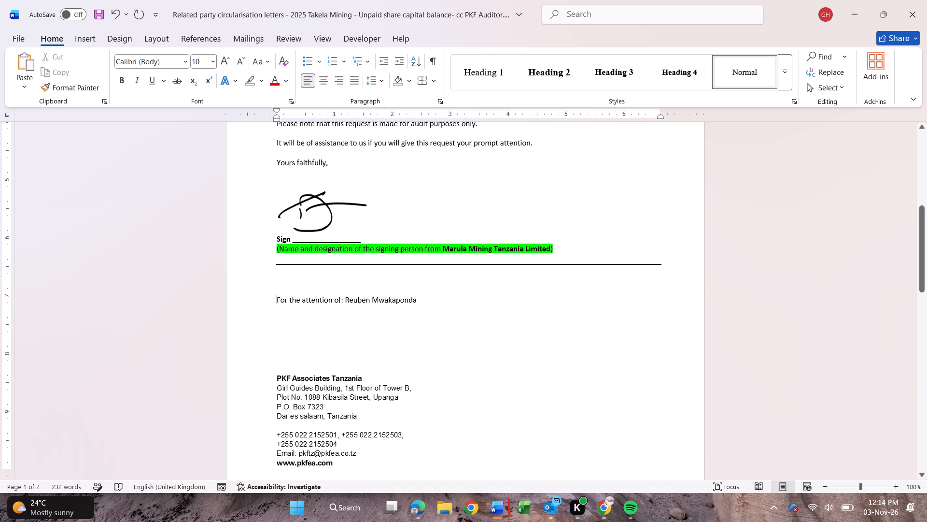
pyautogui.click(421, 298)
pyautogui.press('Delete')
pyautogui.press('Delete')
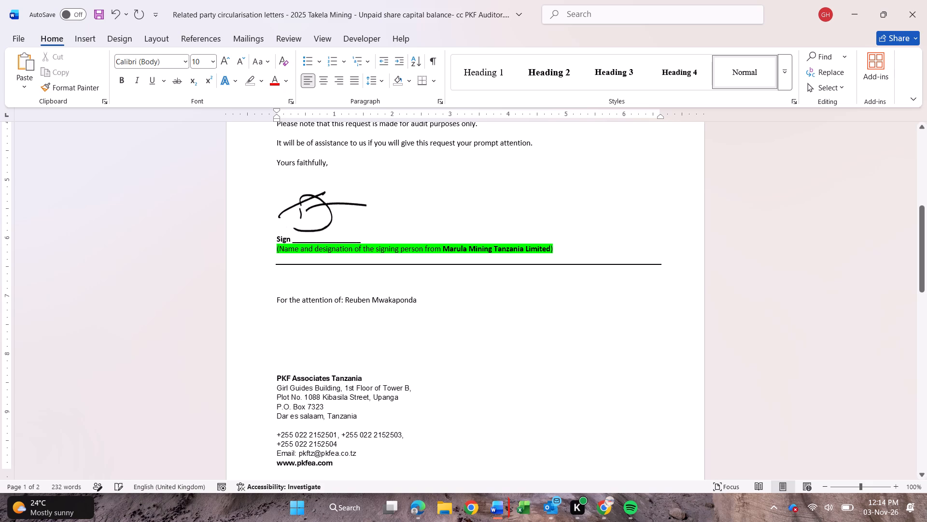
# Move the PKF Associates Tanzania address picture up until it sits directly beneath the "For the attention of" line.
pyautogui.click(271, 382)
pyautogui.click(280, 375)
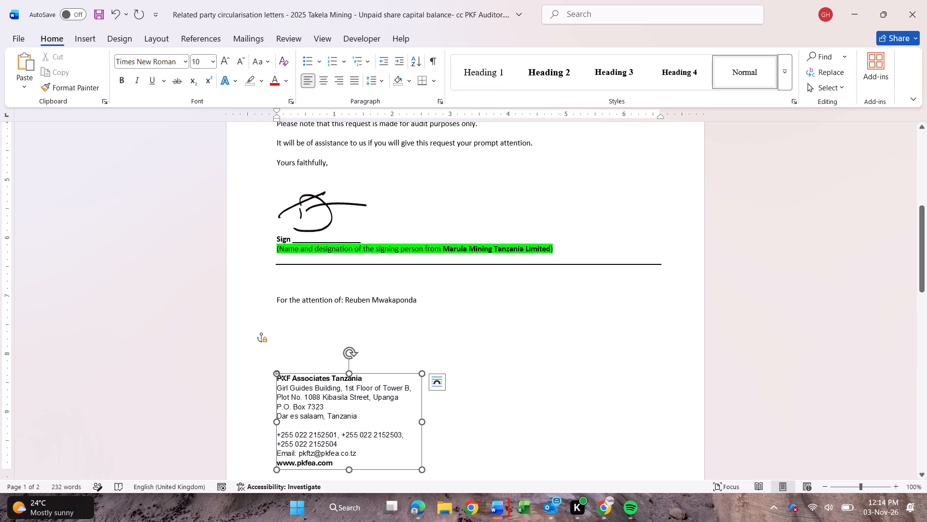
pyautogui.moveTo(318, 376); pyautogui.dragTo(317, 335)
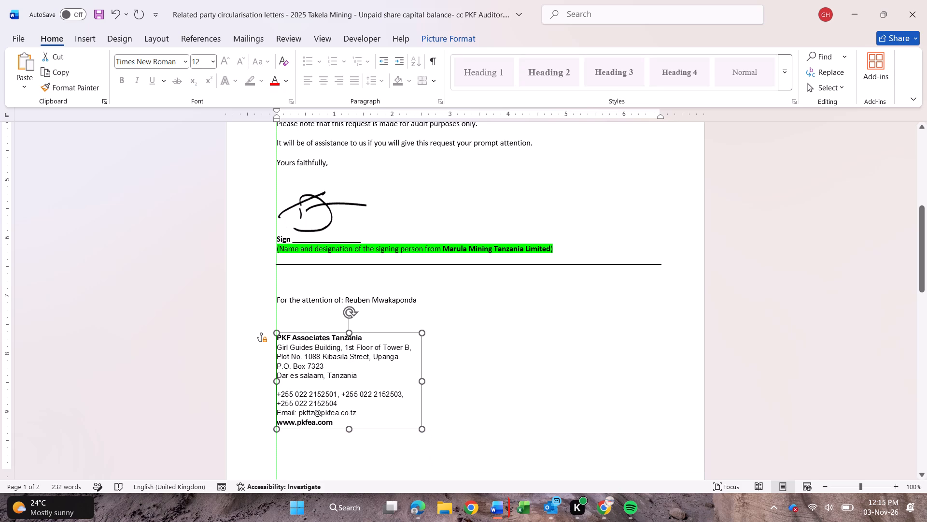
pyautogui.moveTo(317, 335); pyautogui.dragTo(314, 316)
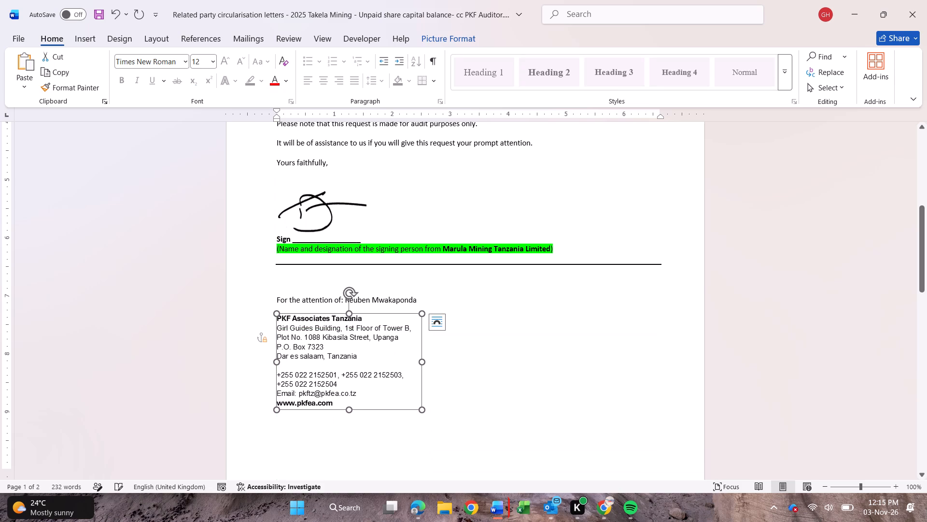
pyautogui.click(540, 373)
# Review the balance confirmation form on the second page and the top of the letter on the first page.
pyautogui.scroll(-2, 469, 368)
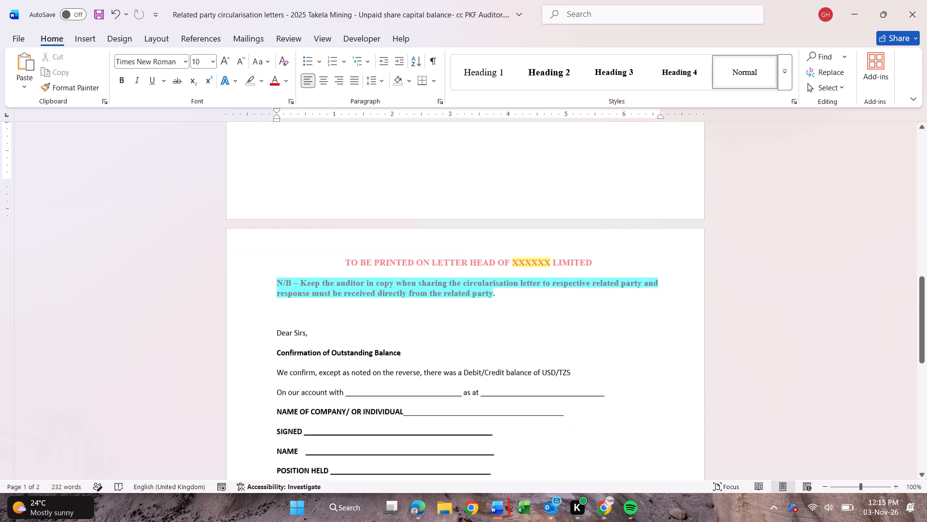
pyautogui.scroll(-3, 471, 364)
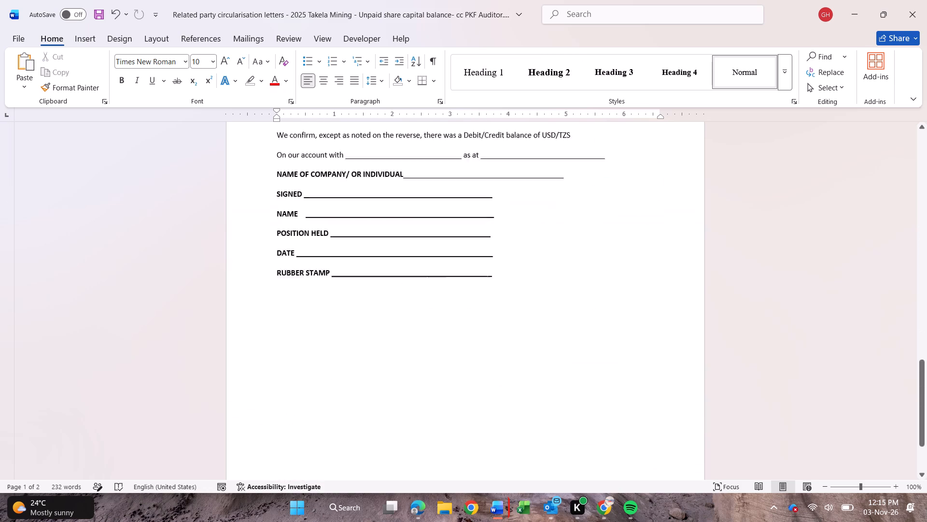
pyautogui.scroll(2, 471, 364)
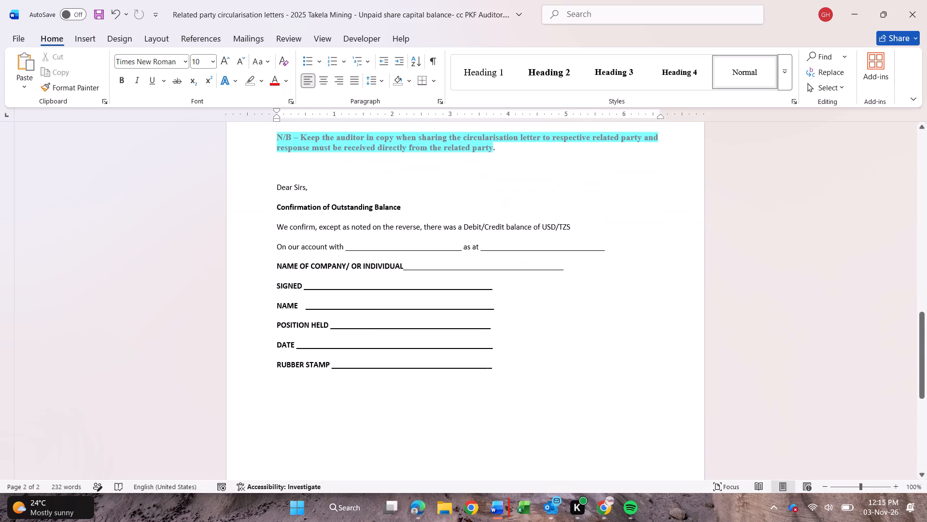
pyautogui.scroll(1, 471, 364)
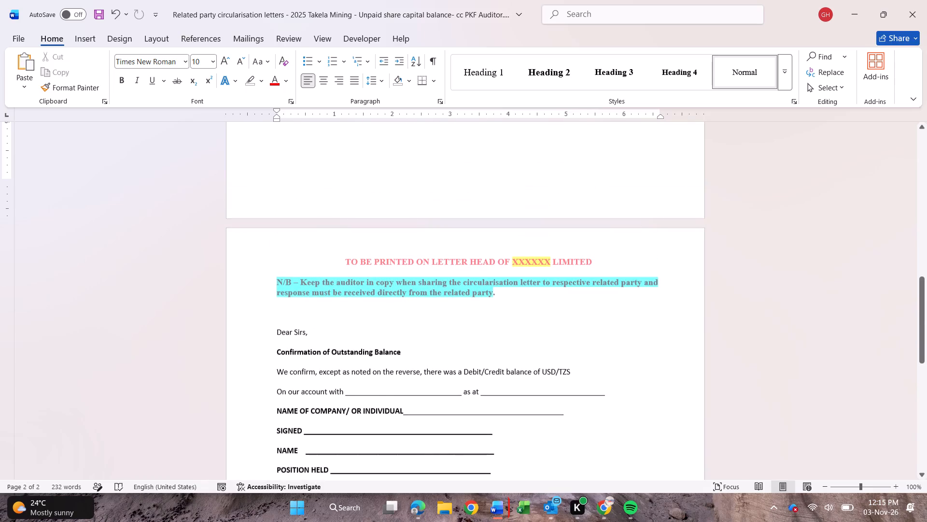
pyautogui.scroll(4, 471, 364)
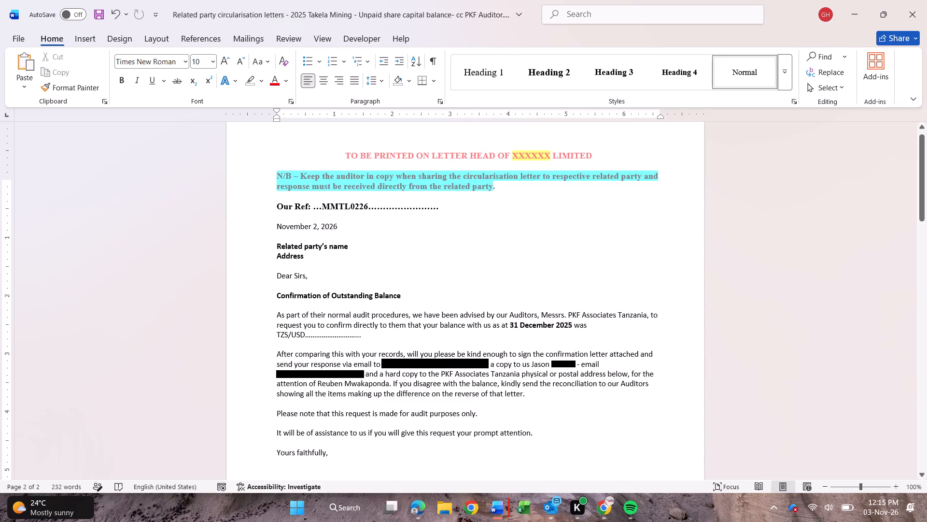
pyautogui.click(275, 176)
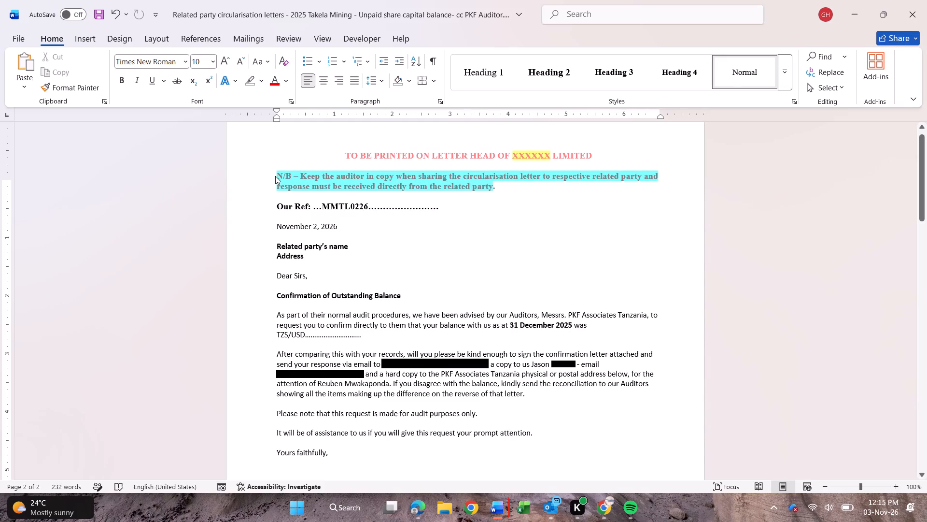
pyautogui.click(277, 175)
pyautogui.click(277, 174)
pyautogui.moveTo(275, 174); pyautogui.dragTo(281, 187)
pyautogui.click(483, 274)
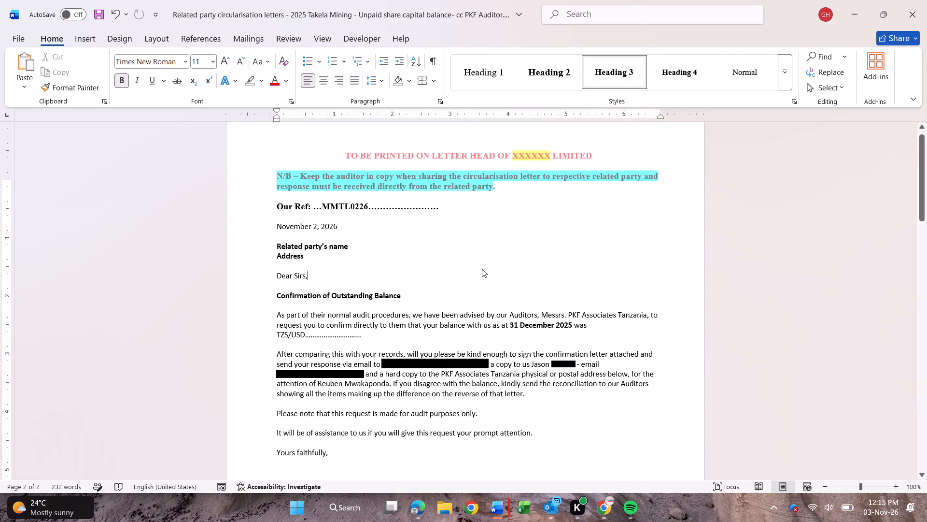
# Copy the entire body content of the letter.
pyautogui.hotkey('ctrl', 'a')
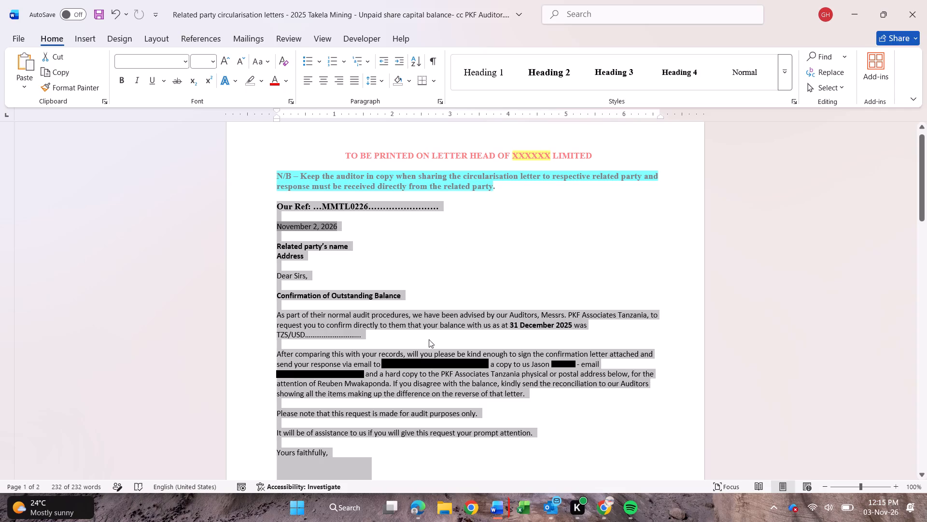
pyautogui.rightClick(431, 324)
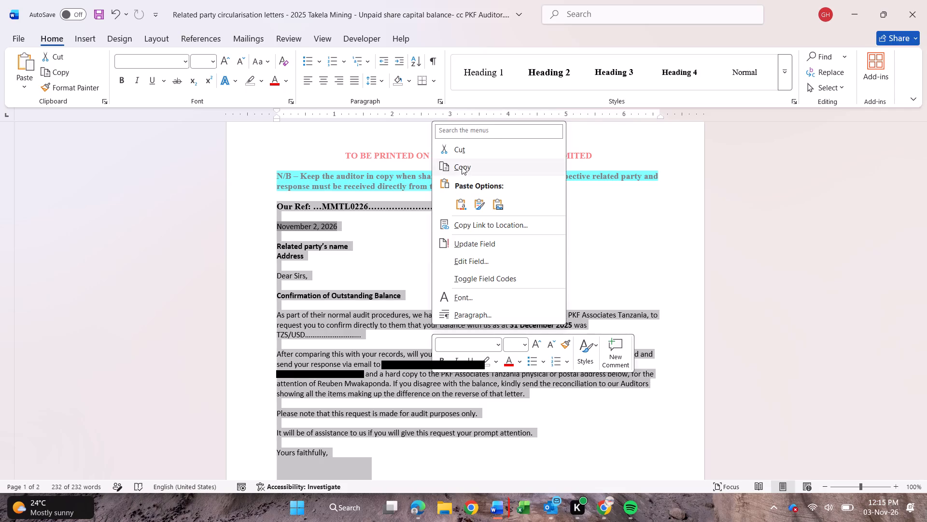
pyautogui.click(462, 166)
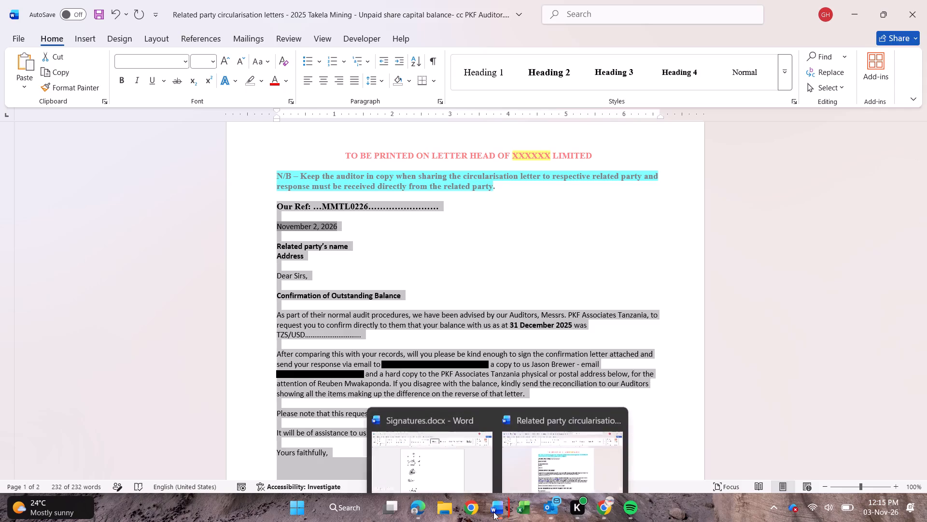
# Check the Marula Mining Tanzania Limited and Downloads folders in File Explorer, and return to the signature section of the letter in Word.
pyautogui.click(440, 510)
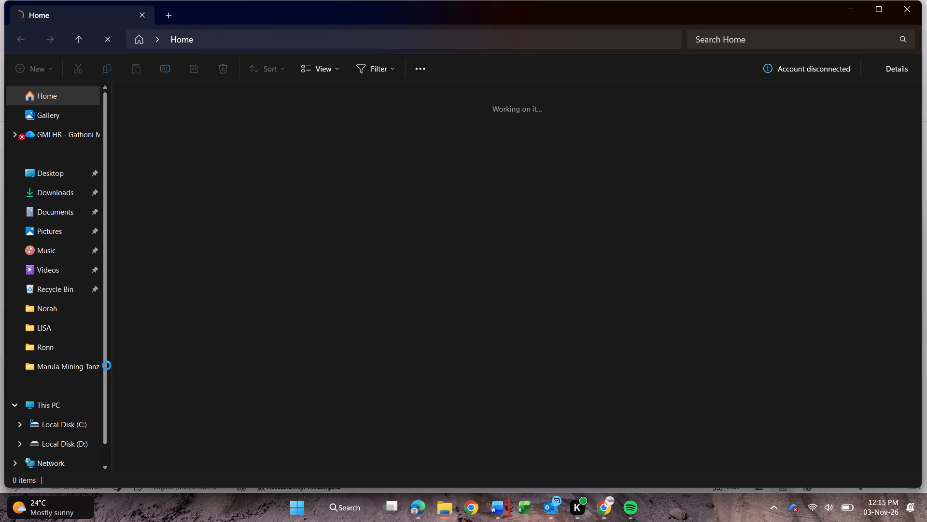
pyautogui.click(70, 367)
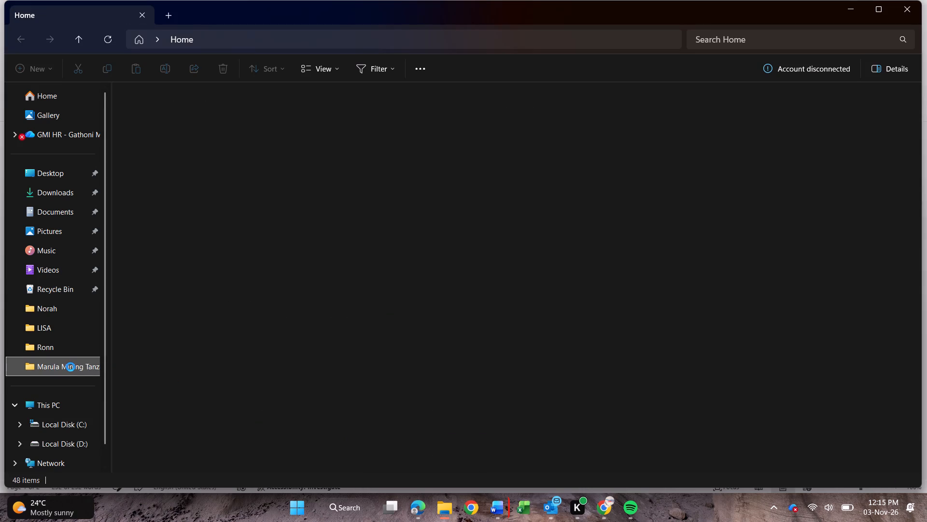
pyautogui.click(56, 190)
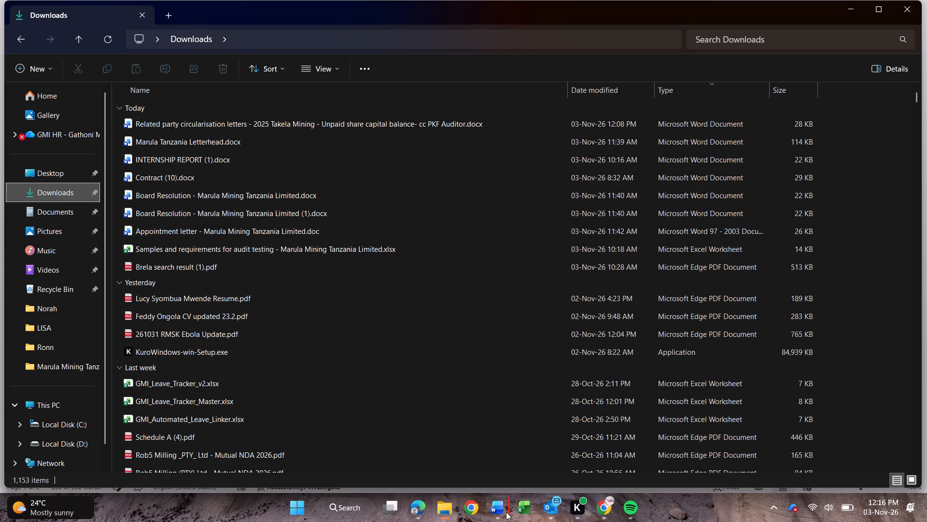
pyautogui.click(529, 456)
pyautogui.click(492, 361)
pyautogui.scroll(-1, 490, 363)
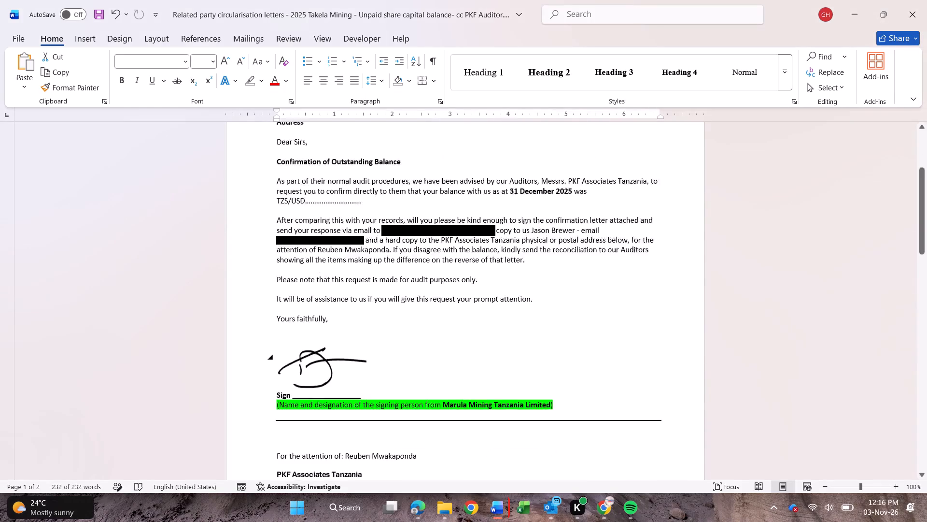
# Enter the signatory's name in capitals and "DIRECTOR" on separate lines below "Sign", moving the highlighted placeholder to its own line.
pyautogui.scroll(-1, 490, 363)
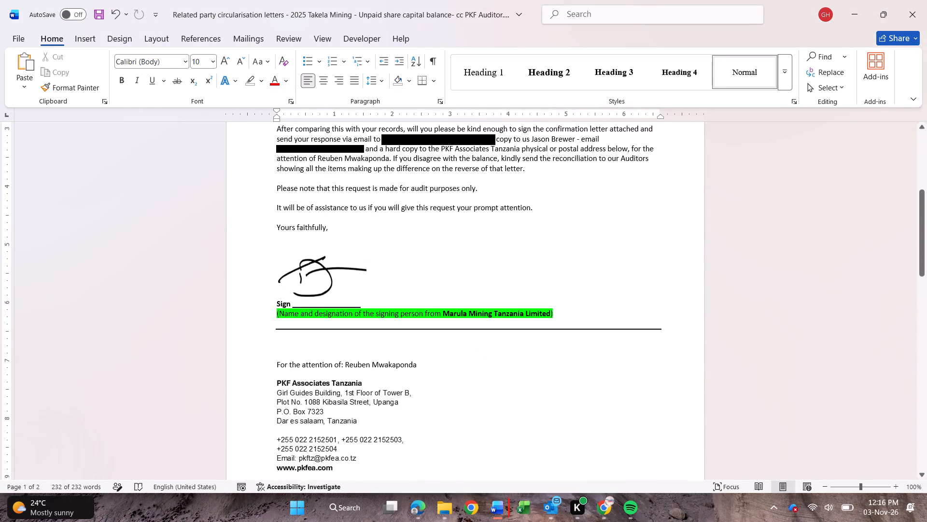
pyautogui.click(279, 317)
pyautogui.click(276, 316)
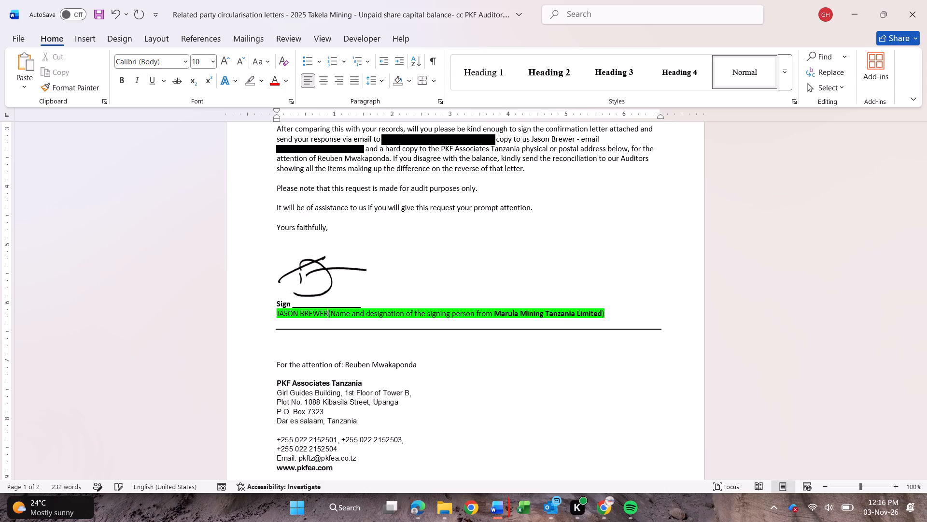
pyautogui.press('Return')
pyautogui.write('DIREC')
pyautogui.write('TOR')
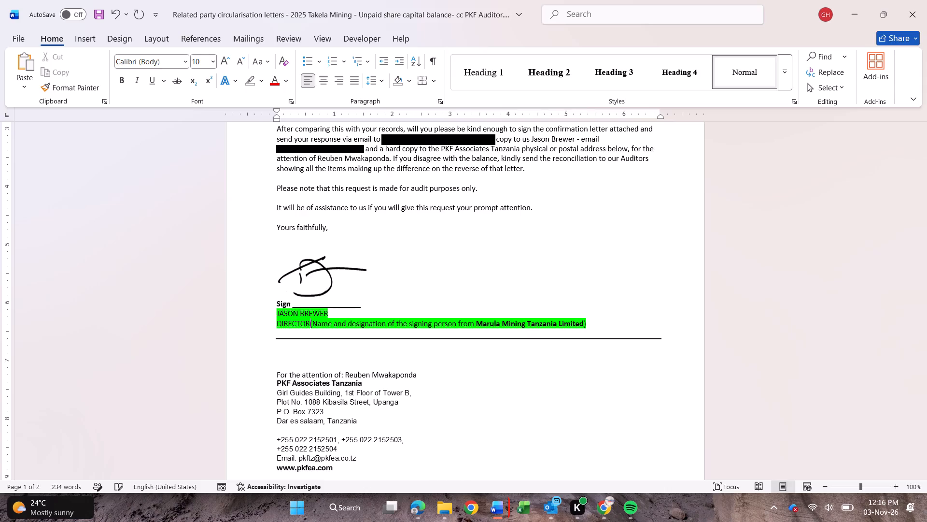
pyautogui.press('Return')
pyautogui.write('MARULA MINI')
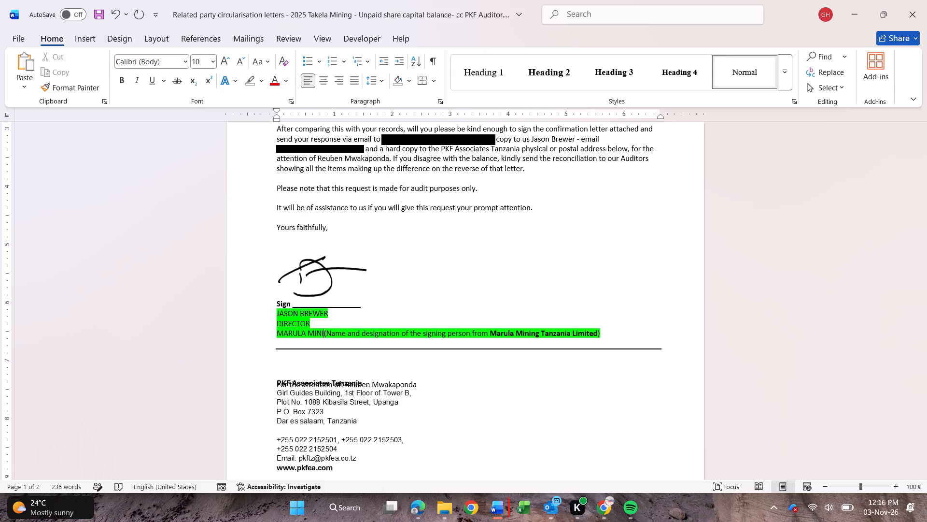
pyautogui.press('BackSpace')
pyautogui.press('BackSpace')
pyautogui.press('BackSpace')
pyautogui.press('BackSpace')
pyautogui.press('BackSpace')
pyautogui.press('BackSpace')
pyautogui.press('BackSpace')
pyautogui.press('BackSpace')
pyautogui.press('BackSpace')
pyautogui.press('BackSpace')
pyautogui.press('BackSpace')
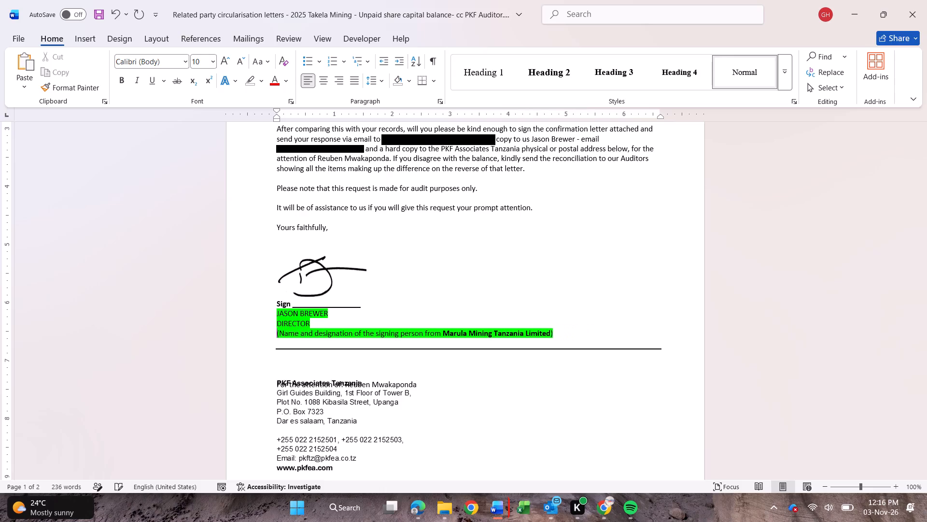
# Delete the placeholder wording "(Name and designation of the signing person from" ahead of the company name.
pyautogui.press('Delete')
pyautogui.press('Delete')
pyautogui.press('Delete')
pyautogui.press('Delete')
pyautogui.press('Delete')
pyautogui.press('Delete')
pyautogui.press('Delete')
pyautogui.press('Delete')
pyautogui.press('Delete')
pyautogui.press('Delete')
pyautogui.press('Delete')
pyautogui.press('Delete')
pyautogui.press('Delete')
pyautogui.press('Delete')
pyautogui.press('Delete')
pyautogui.press('Delete')
pyautogui.press('Delete')
pyautogui.press('Delete')
pyautogui.press('Delete')
pyautogui.press('Delete')
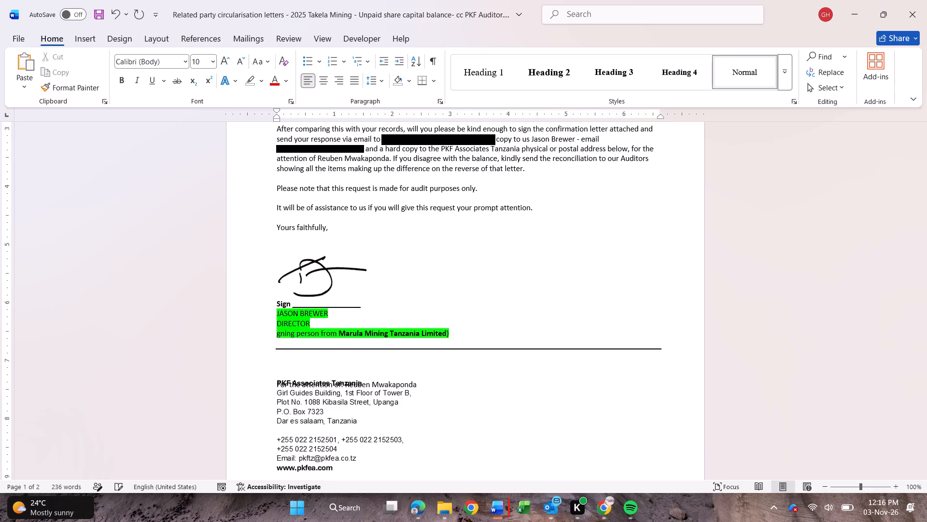
pyautogui.press('Delete')
pyautogui.press('Delete')
pyautogui.press('Delete')
pyautogui.press('Delete')
pyautogui.press('Delete')
pyautogui.press('Delete')
pyautogui.press('Delete')
pyautogui.press('Delete')
pyautogui.press('Delete')
pyautogui.press('Delete')
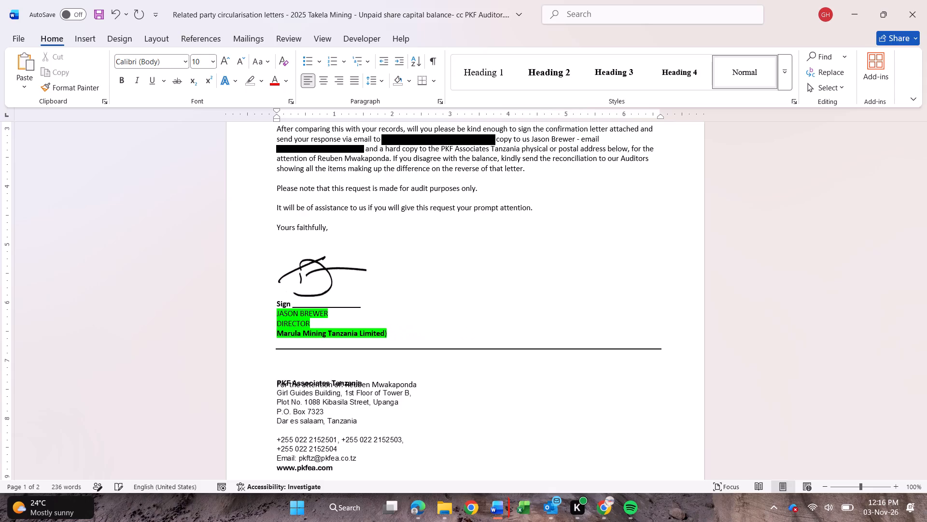
# Remove the green highlight from the signatory's name, title and company name lines.
pyautogui.moveTo(390, 331); pyautogui.dragTo(387, 331)
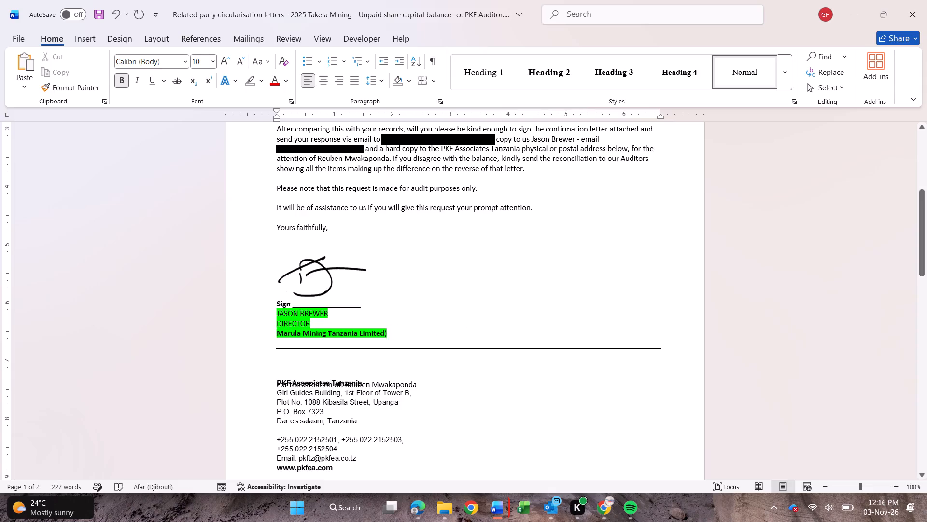
pyautogui.moveTo(387, 331); pyautogui.dragTo(281, 311)
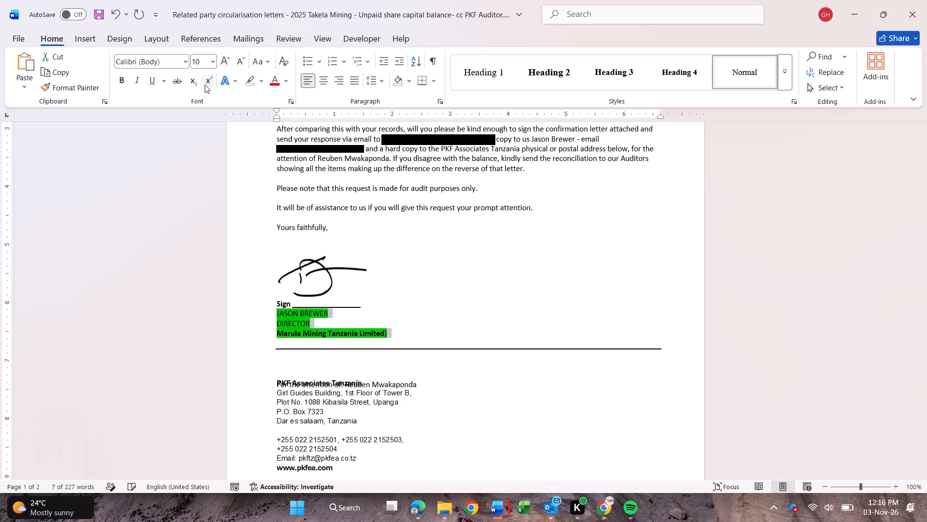
pyautogui.click(407, 329)
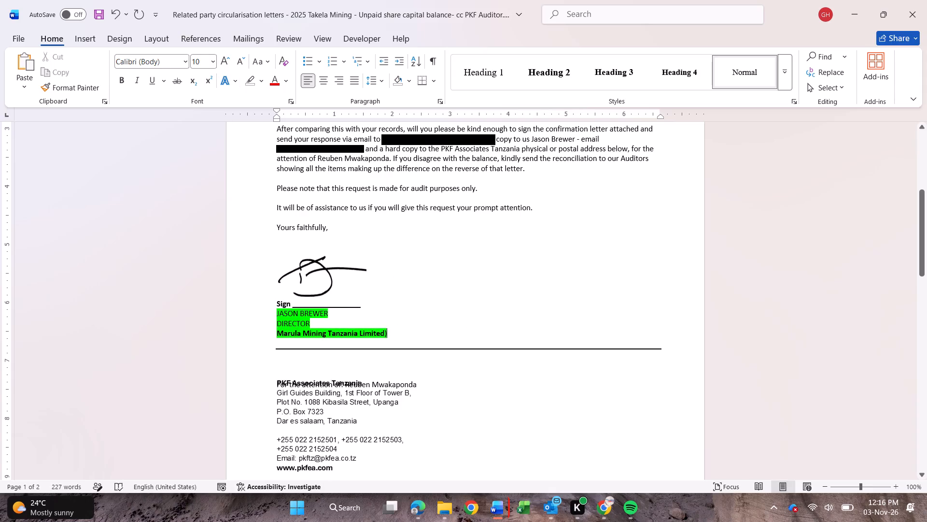
pyautogui.moveTo(391, 331); pyautogui.dragTo(291, 316)
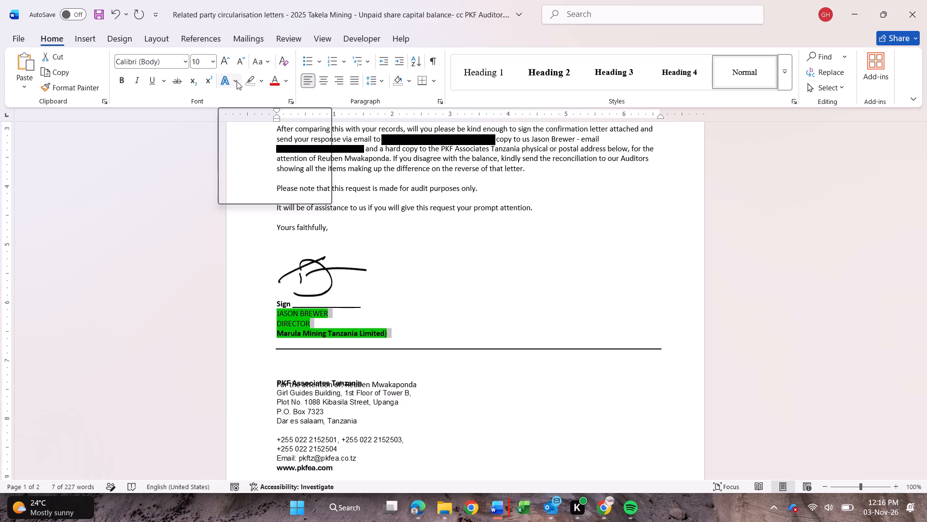
pyautogui.click(261, 82)
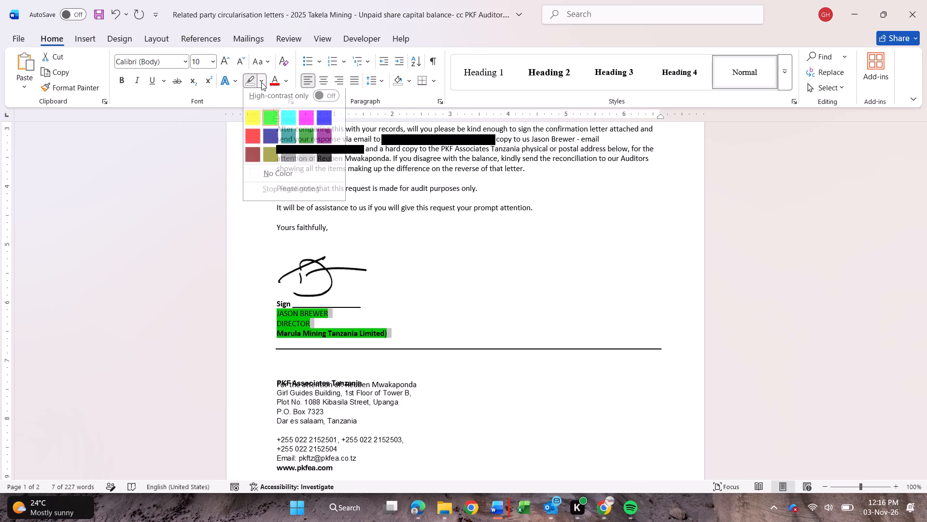
pyautogui.click(252, 173)
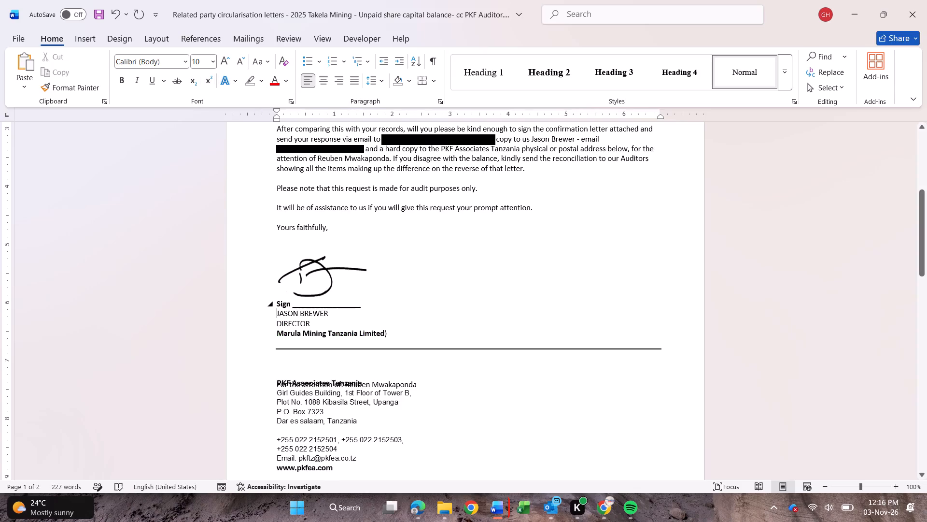
# Add a blank line above the signatory's name and rewrite the name with only its initials capitalised.
pyautogui.press('Return')
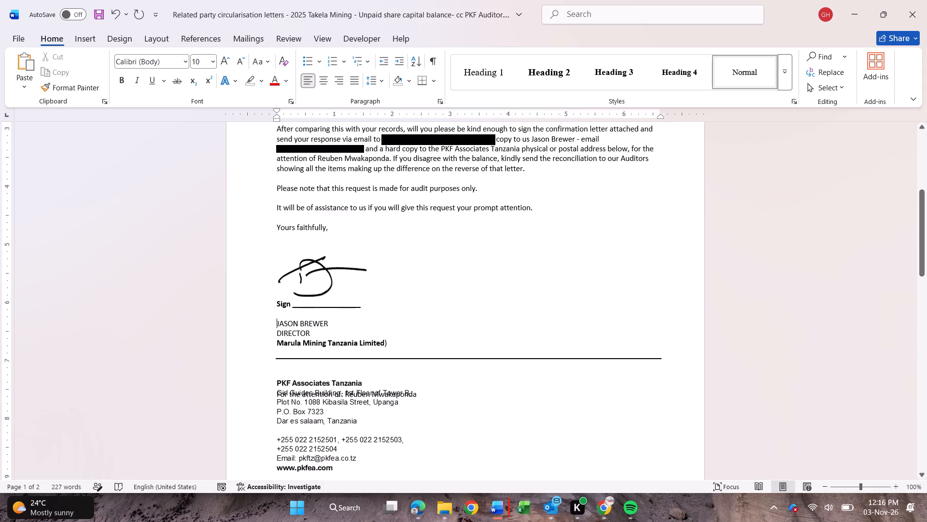
pyautogui.click(281, 321)
pyautogui.press('BackSpace')
pyautogui.press('Delete')
pyautogui.press('Delete')
pyautogui.press('Delete')
pyautogui.press('Delete')
pyautogui.press('Delete')
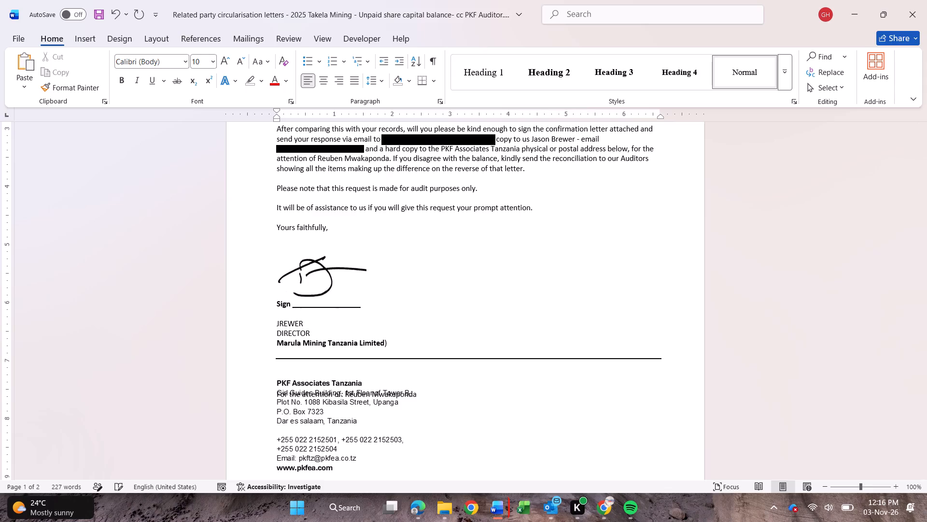
pyautogui.press('Delete')
pyautogui.press('Delete')
pyautogui.press('Delete')
pyautogui.press('Delete')
pyautogui.press('Delete')
pyautogui.press('Return')
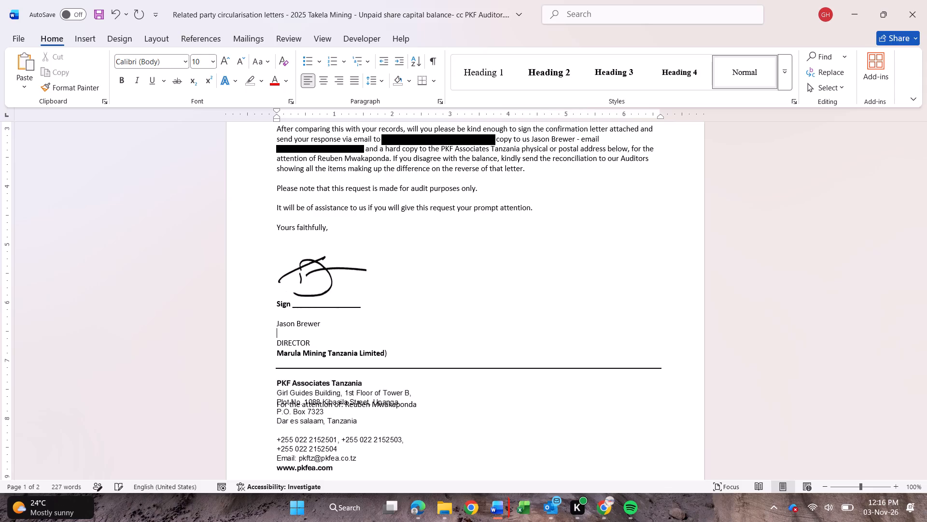
pyautogui.press('BackSpace')
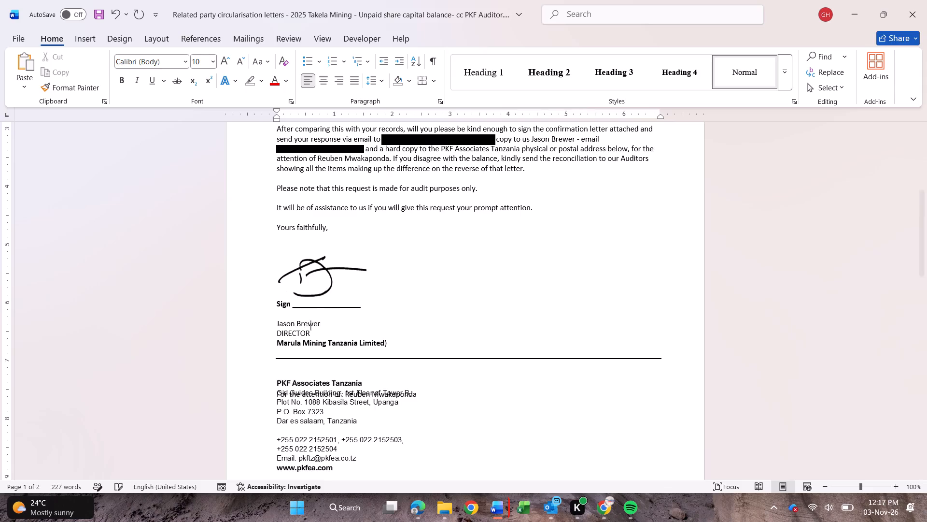
# Rewrite the title beneath the signatory's name as "Director".
pyautogui.click(284, 337)
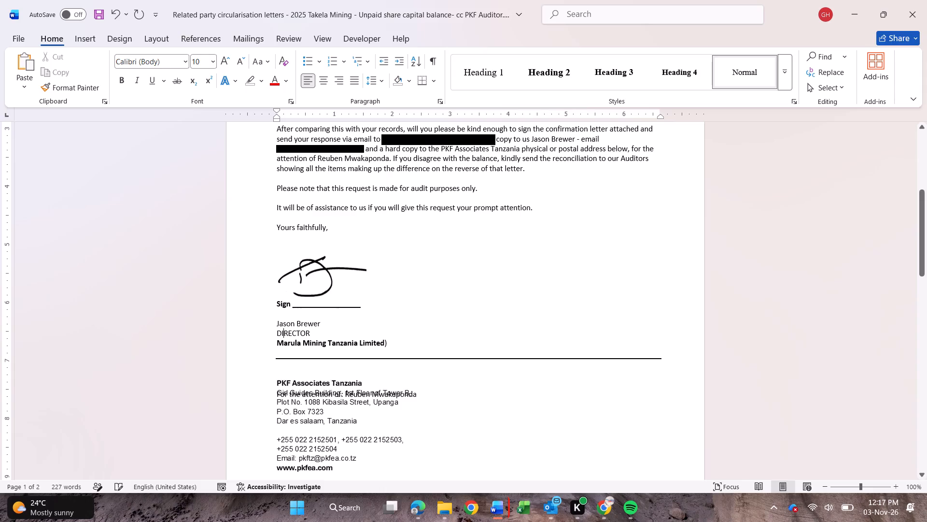
pyautogui.press('BackSpace')
pyautogui.press('Delete')
pyautogui.press('Delete')
pyautogui.press('Delete')
pyautogui.press('Delete')
pyautogui.press('Delete')
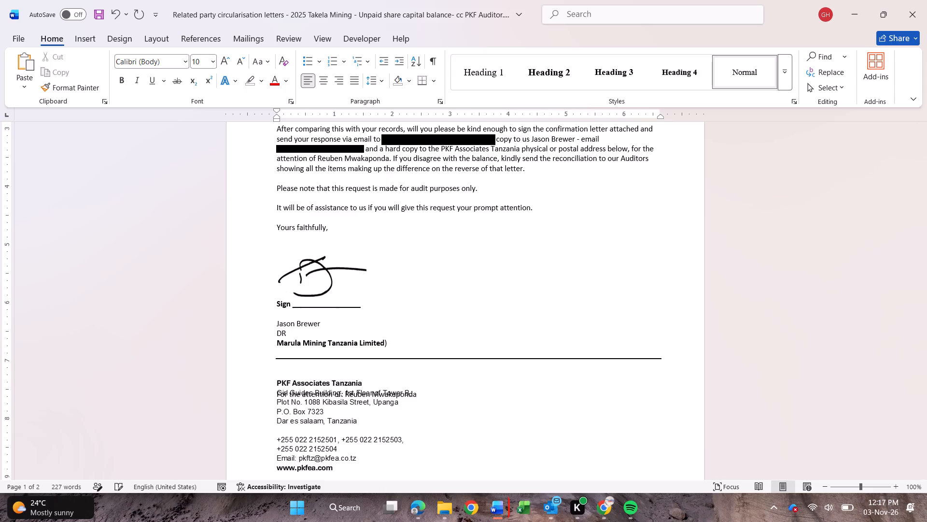
pyautogui.press('Delete')
pyautogui.write('it')
pyautogui.press('BackSpace')
pyautogui.press('r')
pyautogui.write('ector')
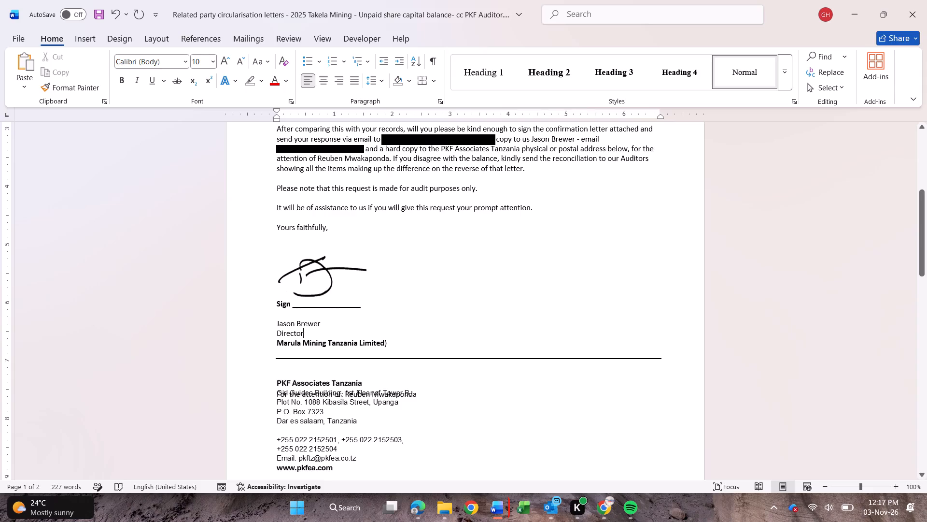
# Move the PKF Associates Tanzania address picture down until it sits just beneath the "For the attention of" line.
pyautogui.click(319, 424)
pyautogui.click(347, 379)
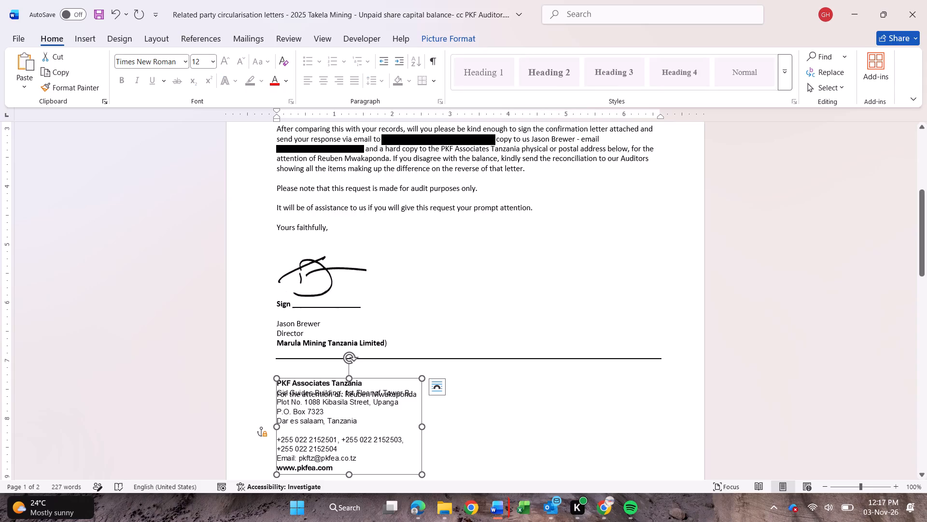
pyautogui.hotkey('ctrl', 'z')
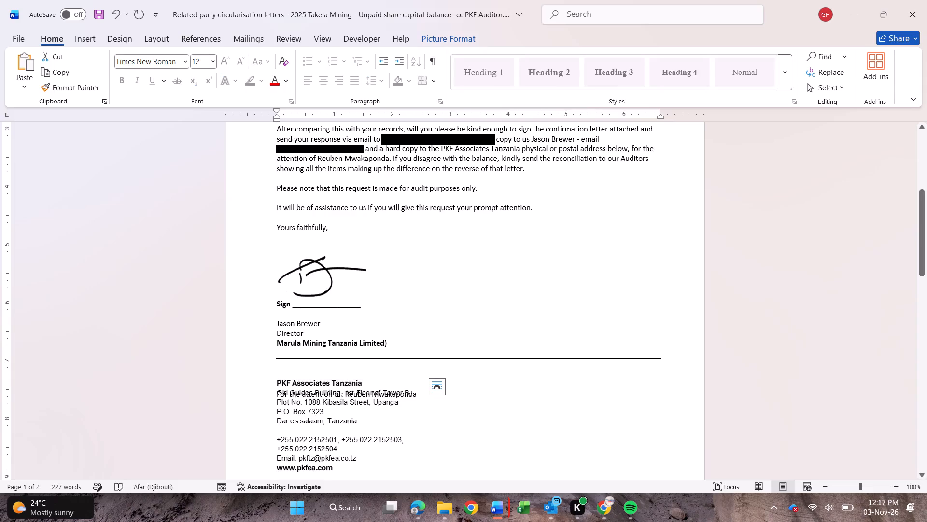
pyautogui.moveTo(398, 379); pyautogui.dragTo(394, 407)
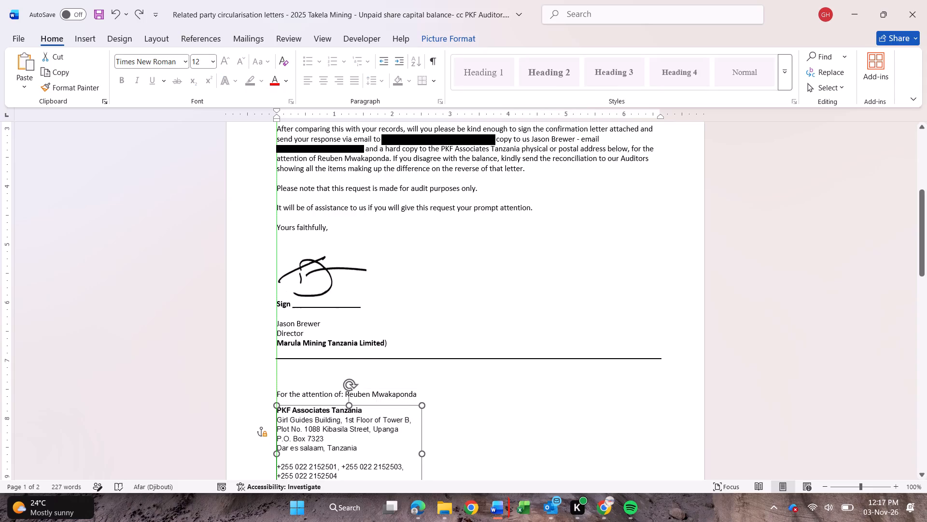
pyautogui.moveTo(394, 407); pyautogui.dragTo(392, 408)
pyautogui.click(518, 394)
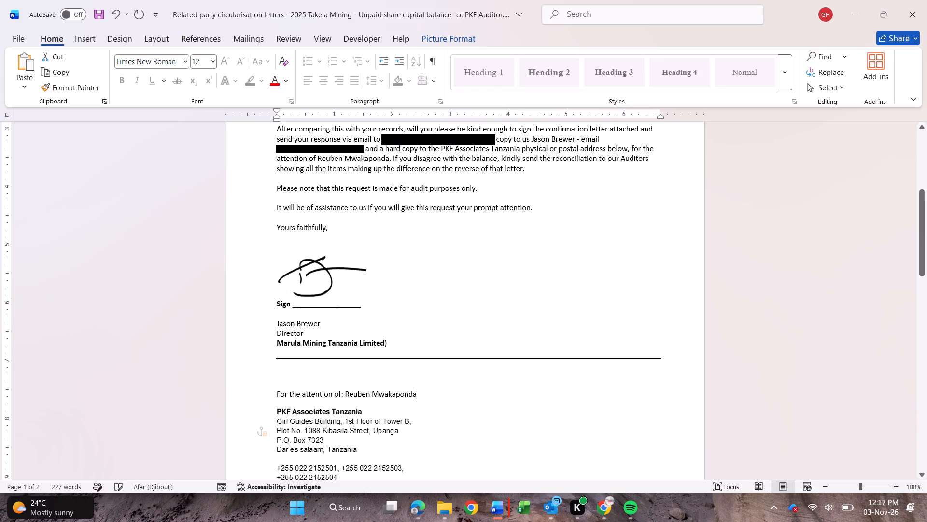
# Delete the extra blank lines above "Dear Sirs," on the second page.
pyautogui.scroll(-2, 518, 395)
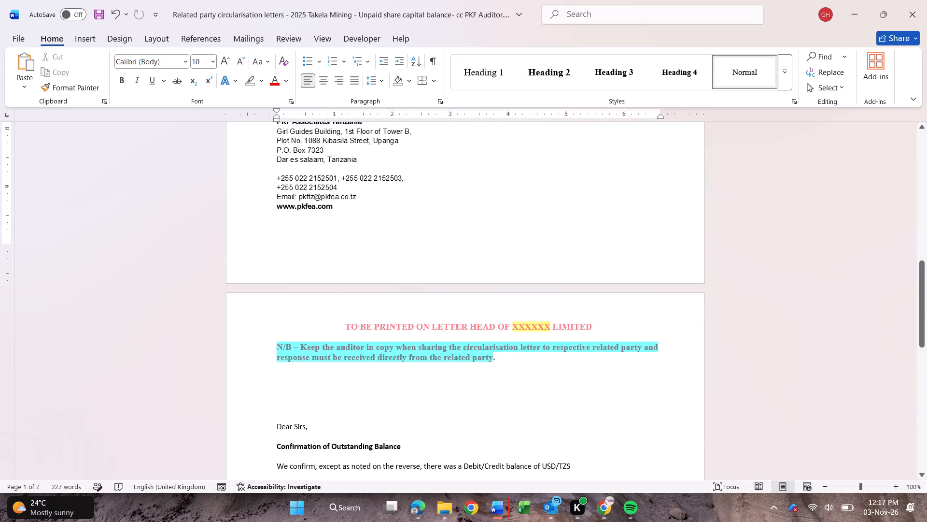
pyautogui.click(511, 363)
pyautogui.press('Delete')
pyautogui.press('Delete')
pyautogui.press('Delete')
pyautogui.press('Delete')
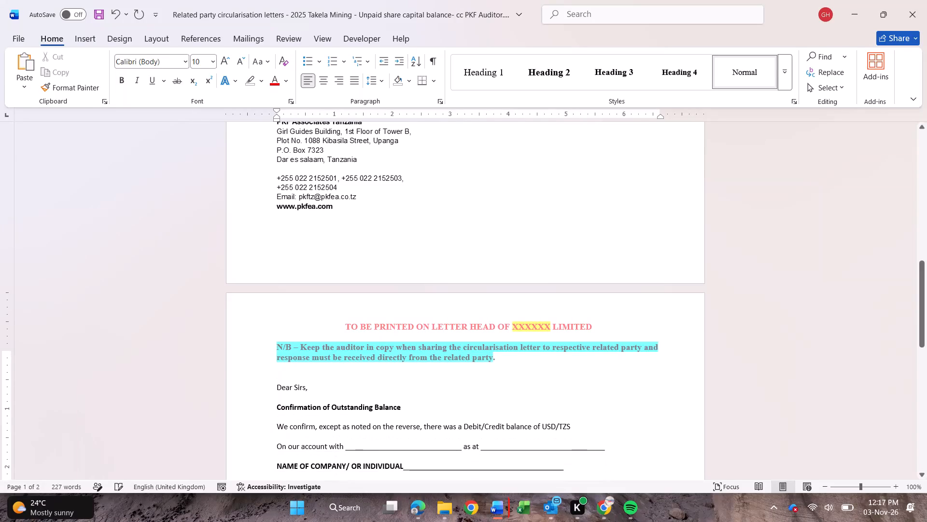
# Open Marula Tanzania Letterhead.docx from the Downloads folder.
pyautogui.scroll(3, 557, 382)
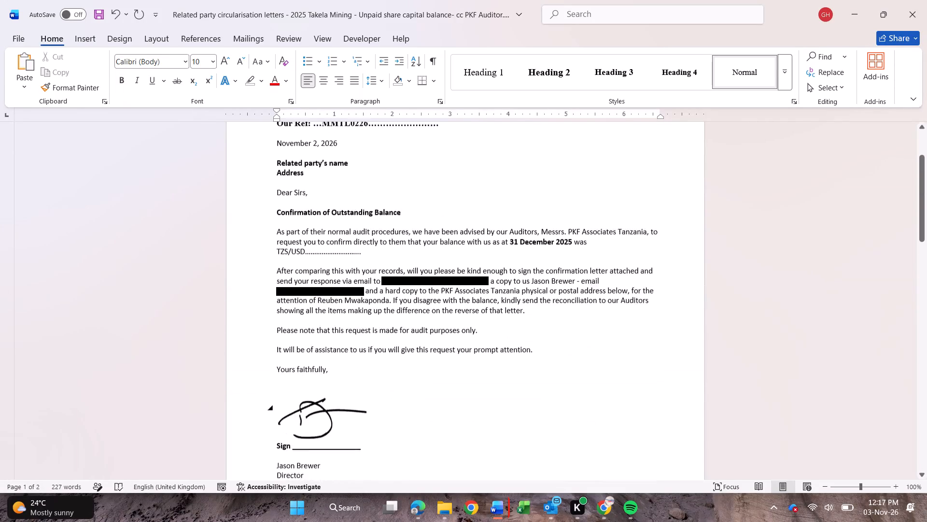
pyautogui.scroll(1, 390, 235)
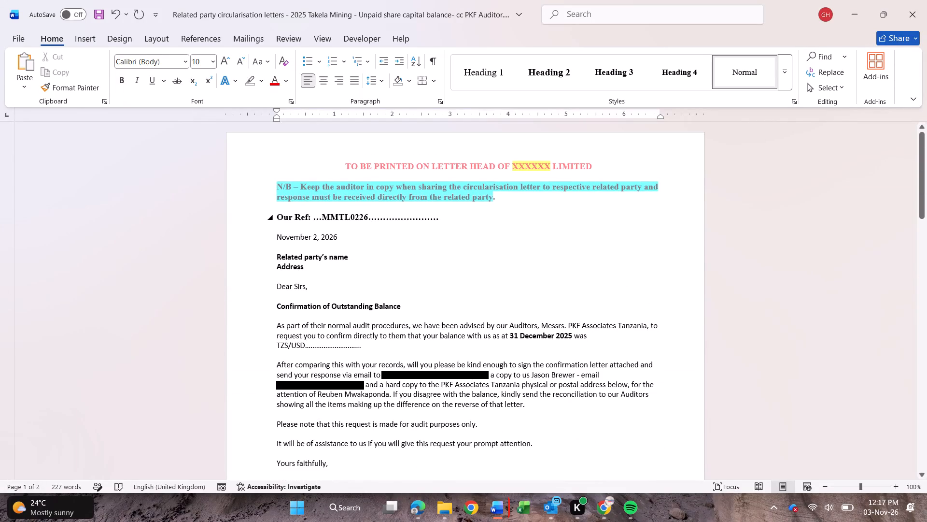
pyautogui.click(444, 511)
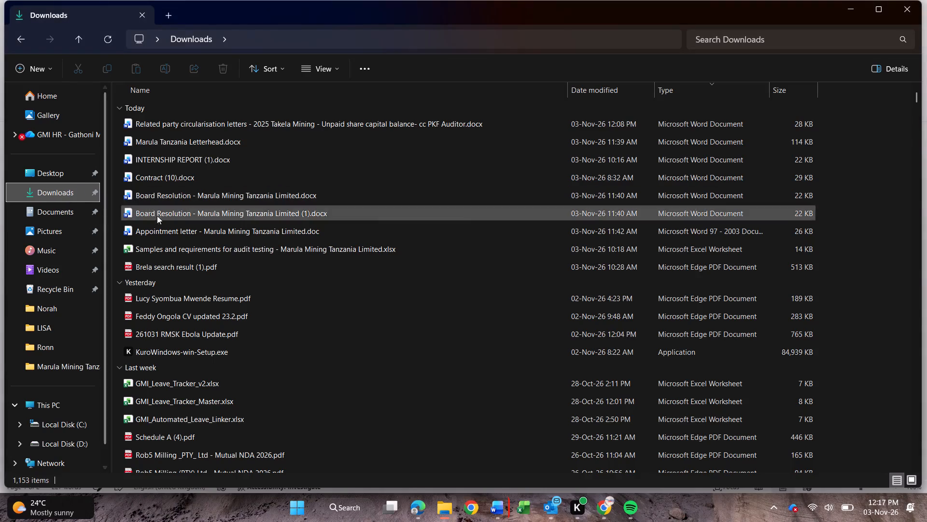
pyautogui.doubleClick(159, 146)
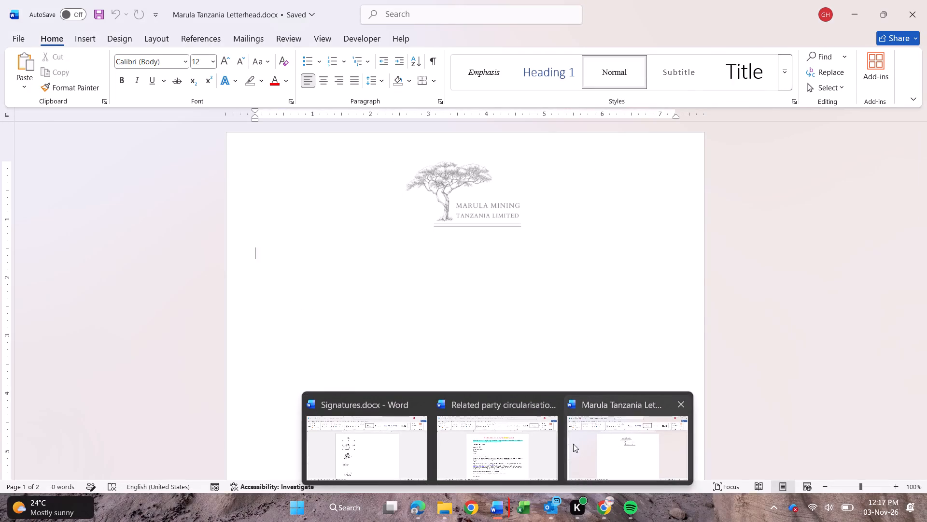
# Copy the whole text of the Takela Mining related party circularisation letter and paste it into Marula Tanzania Letterhead.docx.
pyautogui.click(533, 451)
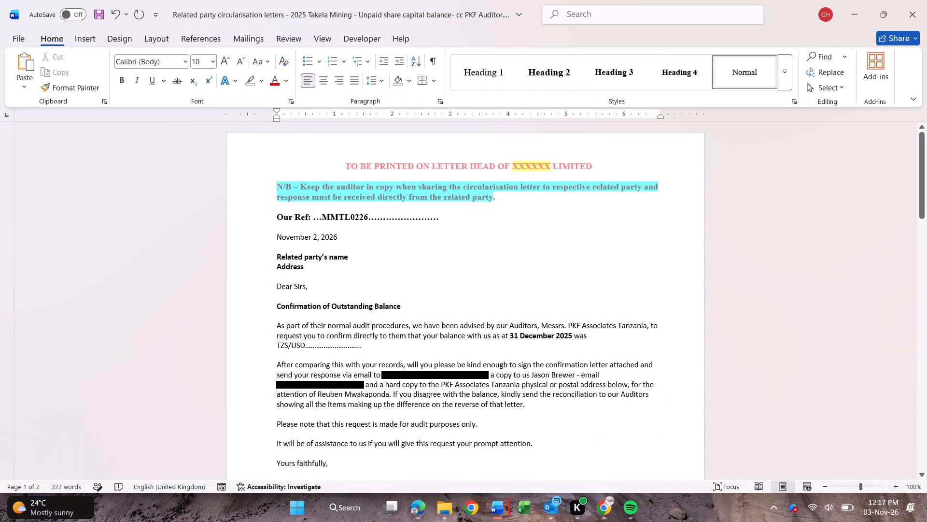
pyautogui.hotkey('ctrl', 'a')
pyautogui.rightClick(306, 217)
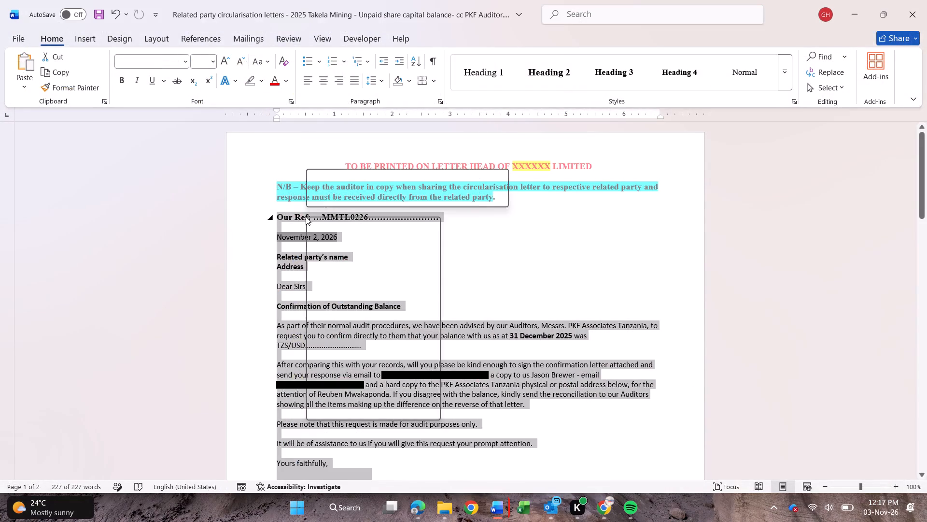
pyautogui.click(340, 266)
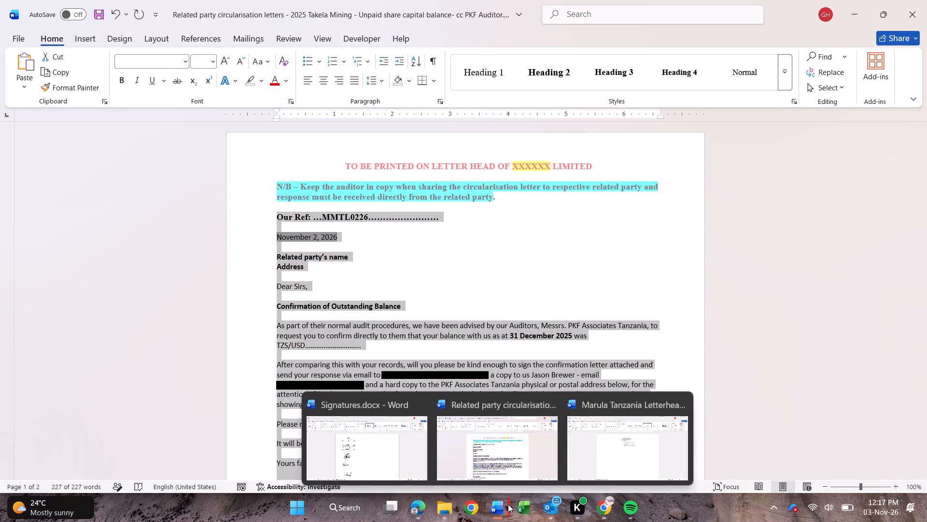
pyautogui.doubleClick(649, 464)
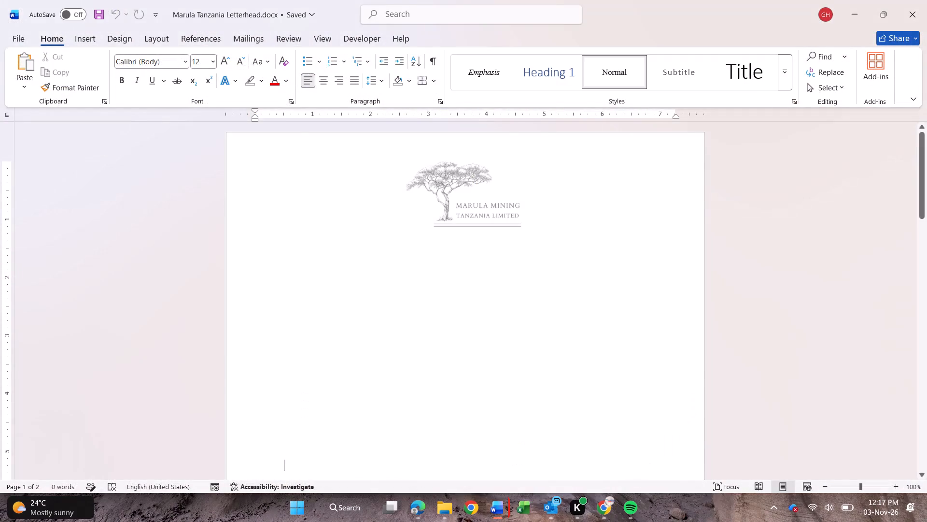
pyautogui.click(303, 378)
pyautogui.hotkey('ctrl', 'v')
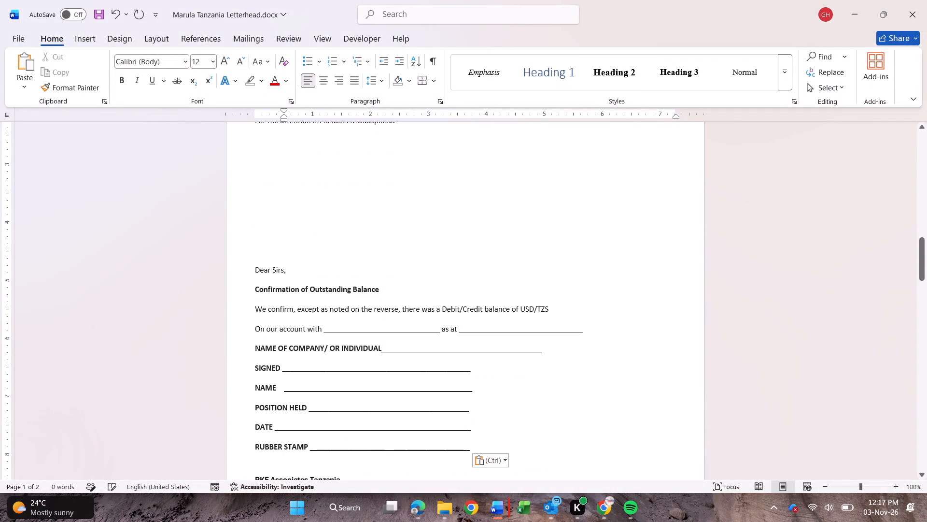
# Delete the blank lines above "Our Ref" so the letter starts just beneath the Marula Mining logo on the first page.
pyautogui.scroll(6, 484, 318)
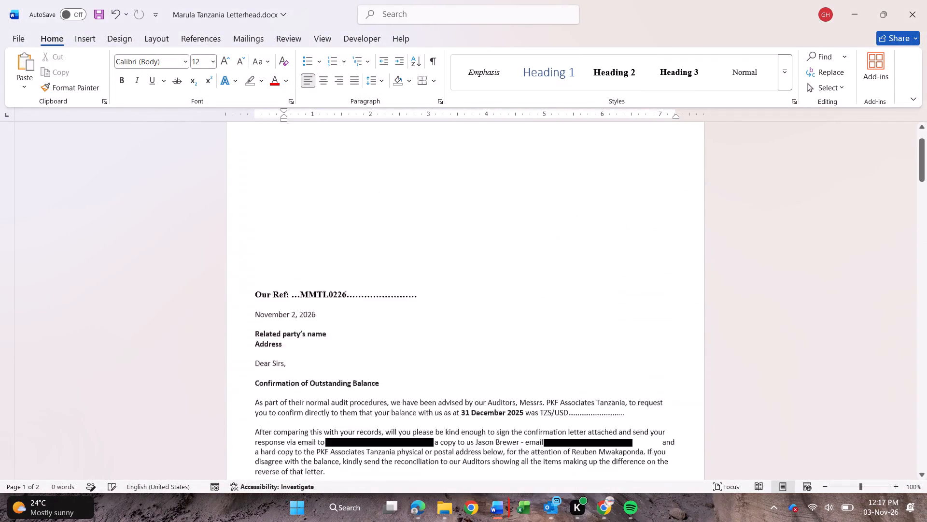
pyautogui.click(409, 319)
pyautogui.press('Delete')
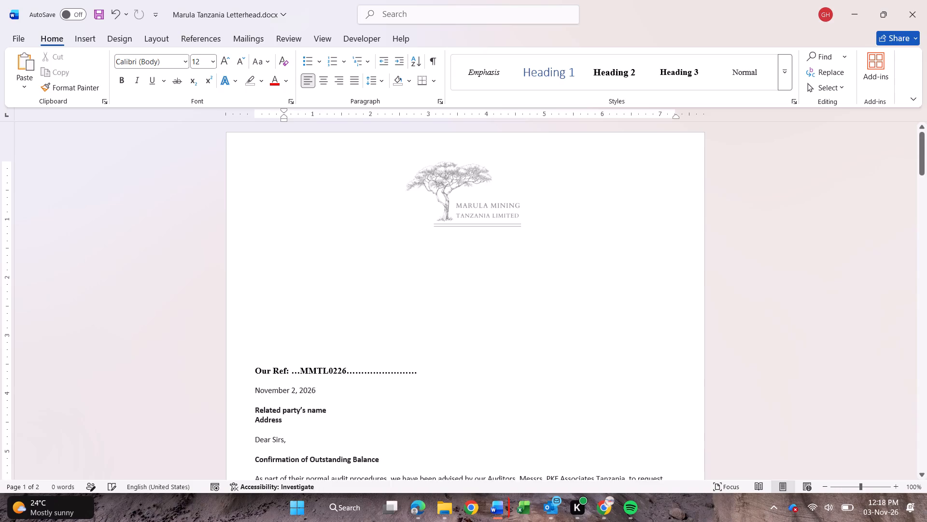
pyautogui.press('Delete')
pyautogui.press('Delete')
pyautogui.press('Delete')
pyautogui.press('Delete')
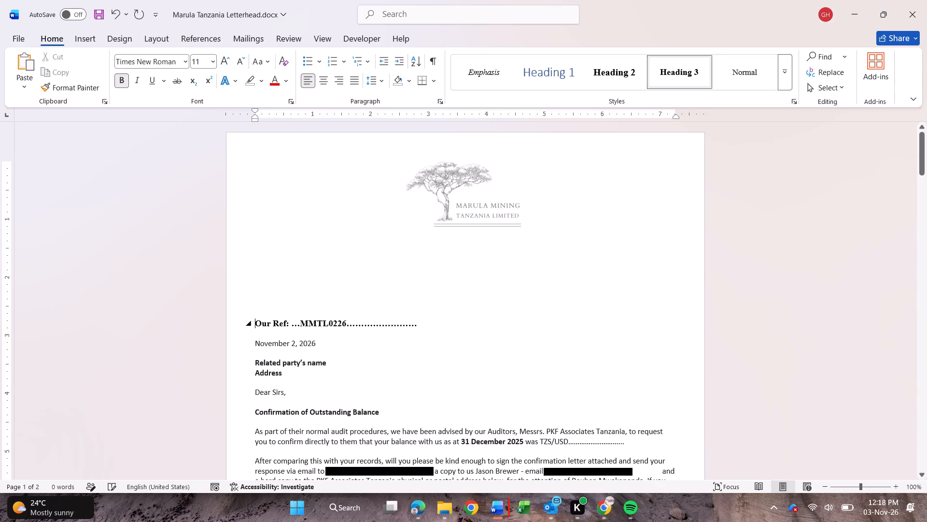
pyautogui.press('BackSpace')
pyautogui.press('BackSpace')
pyautogui.press('BackSpace')
pyautogui.press('BackSpace')
pyautogui.press('BackSpace')
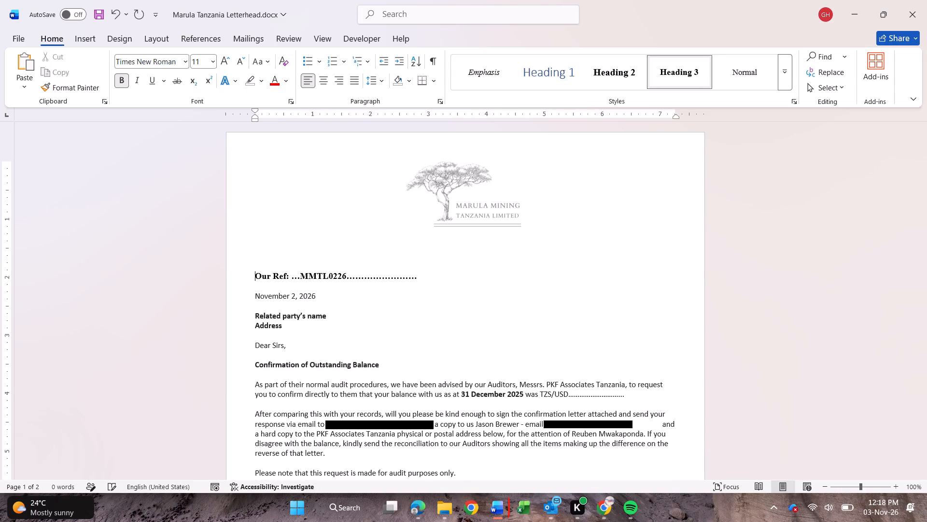
pyautogui.press('BackSpace')
pyautogui.press('BackSpace')
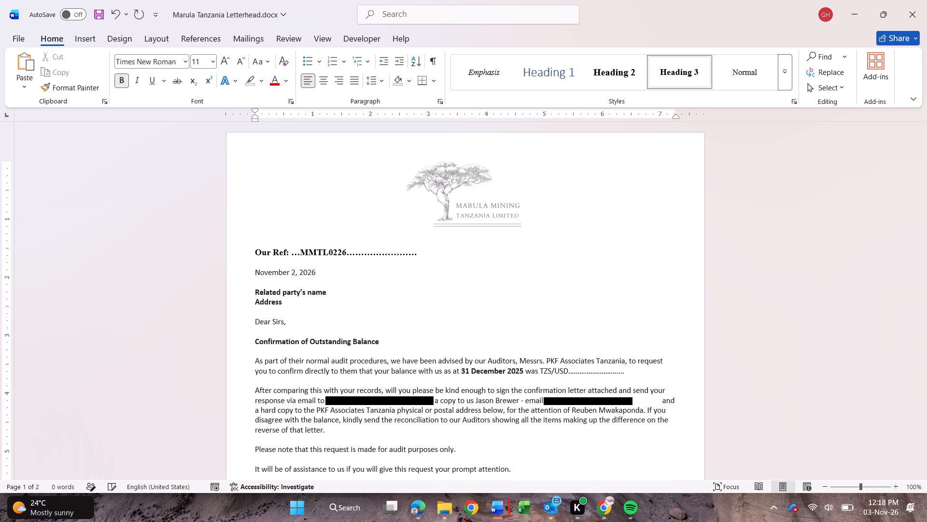
# Trim the end of the dotted line that follows the reference MMTL0226.
pyautogui.click(429, 251)
pyautogui.press('BackSpace')
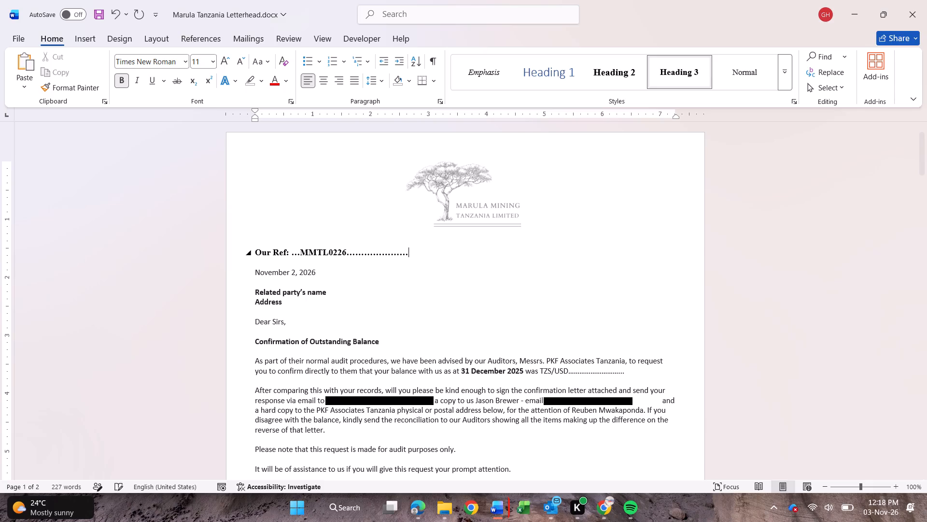
# Justify the letter's body text from "As part of their normal audit procedures" down to "Yours faithfully,".
pyautogui.scroll(-1, 431, 267)
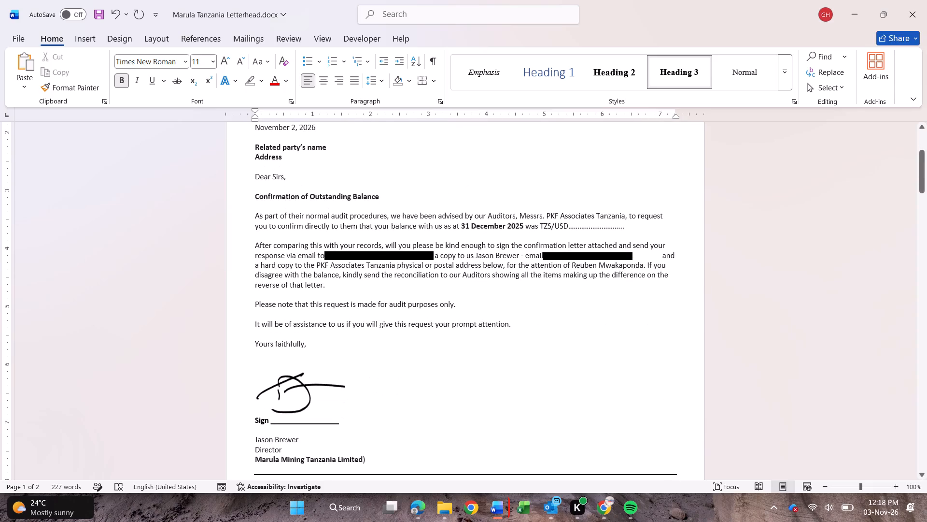
pyautogui.moveTo(311, 344); pyautogui.dragTo(244, 219)
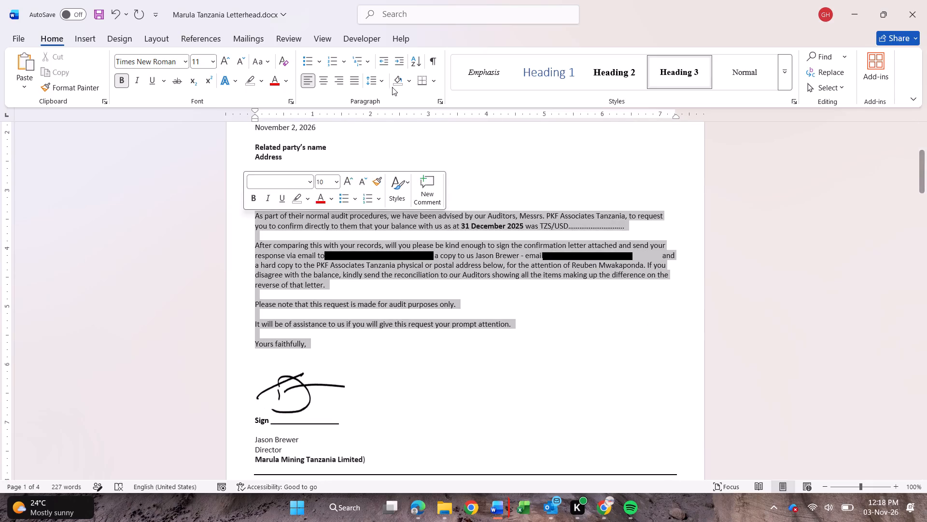
pyautogui.click(353, 81)
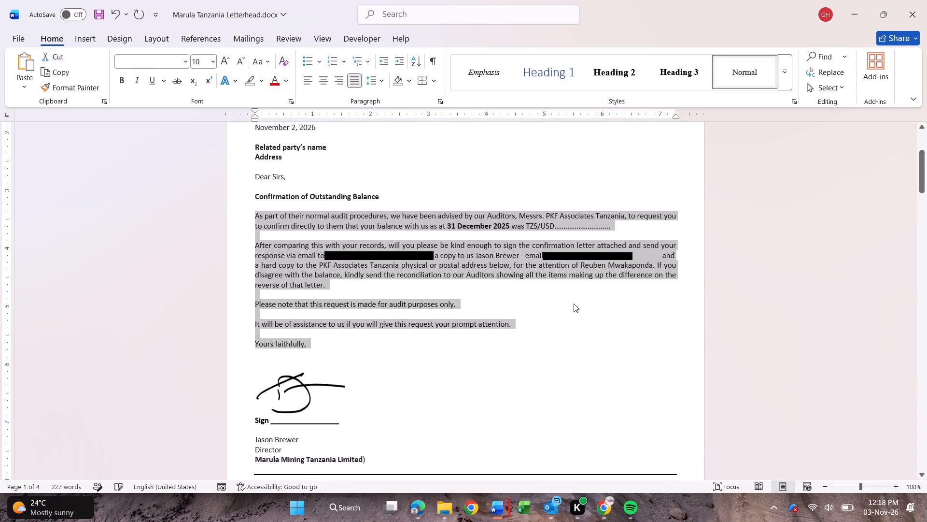
pyautogui.click(582, 307)
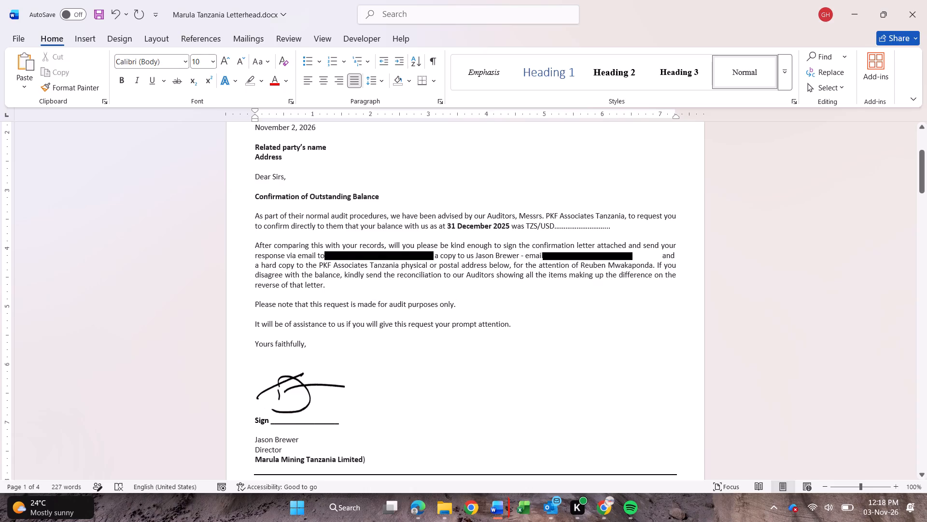
# Reduce the wide gap between the second email address and "and a hard copy" to a single space, keeping the address.
pyautogui.click(663, 254)
pyautogui.press('BackSpace')
pyautogui.press('BackSpace')
pyautogui.press('BackSpace')
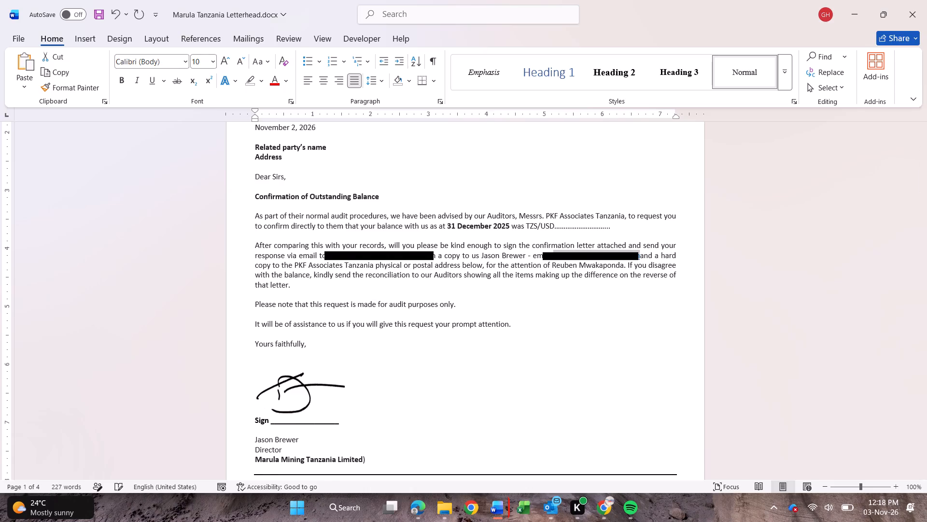
pyautogui.press('space')
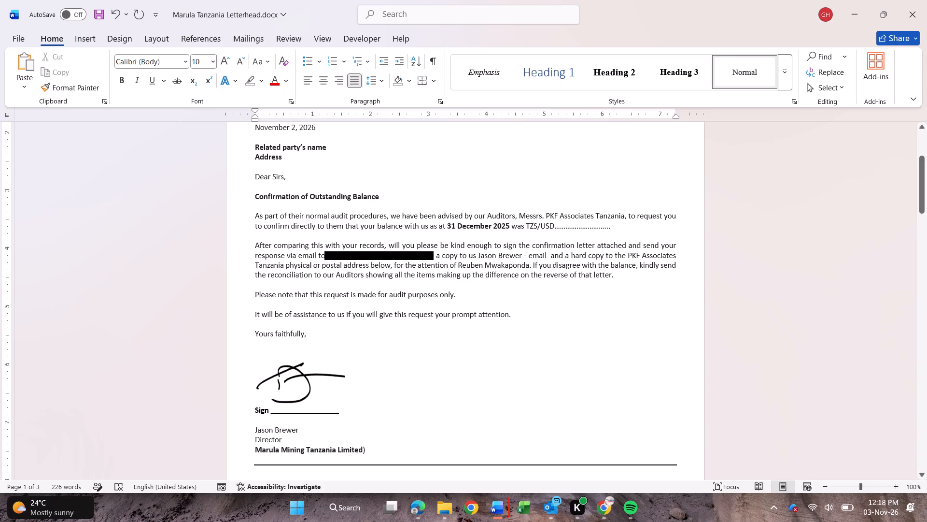
pyautogui.scroll(1, 264, 200)
pyautogui.click(111, 17)
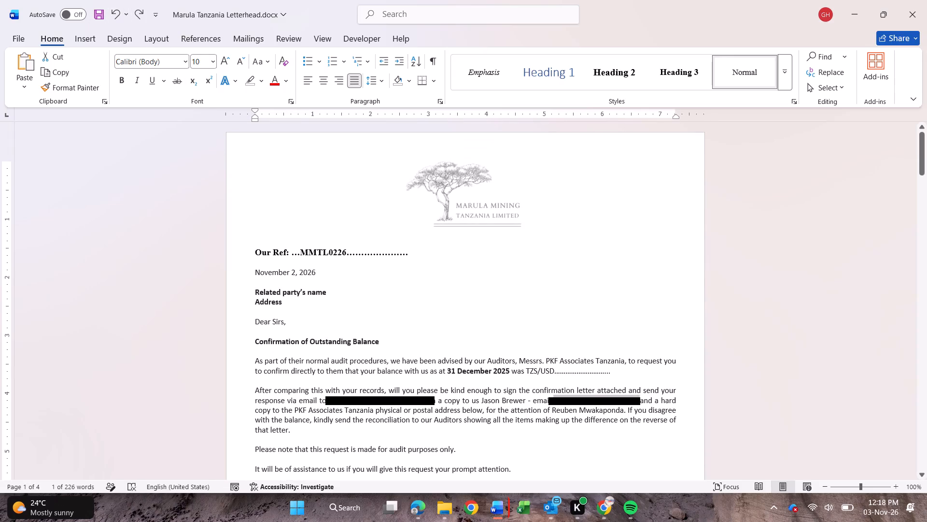
pyautogui.click(635, 402)
pyautogui.click(642, 401)
pyautogui.click(640, 402)
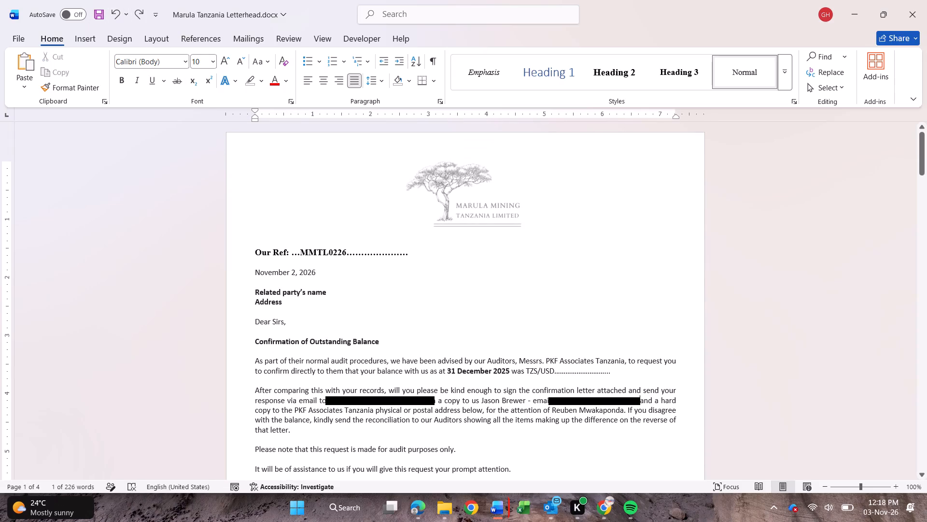
pyautogui.press('space')
# Delete the two blank lines above the "For the attention of" line, beneath the horizontal rule.
pyautogui.scroll(-1, 683, 443)
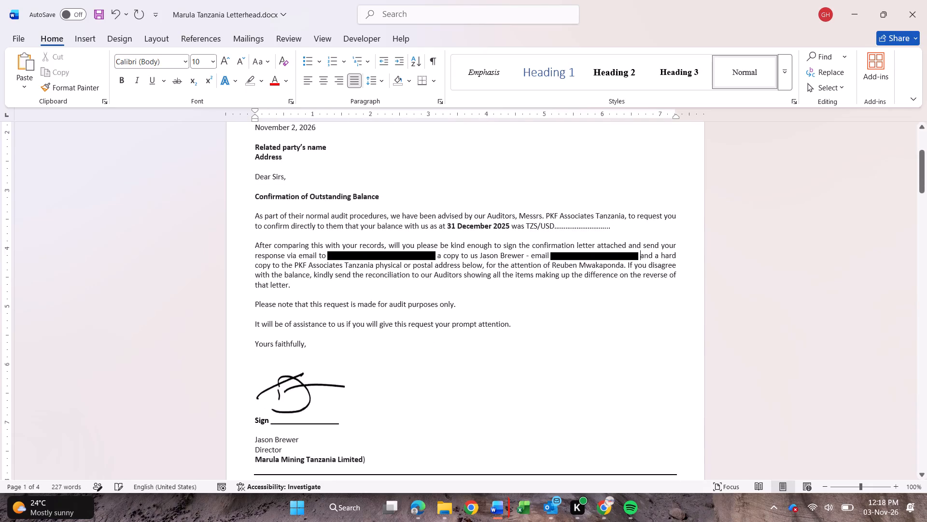
pyautogui.scroll(-2, 683, 440)
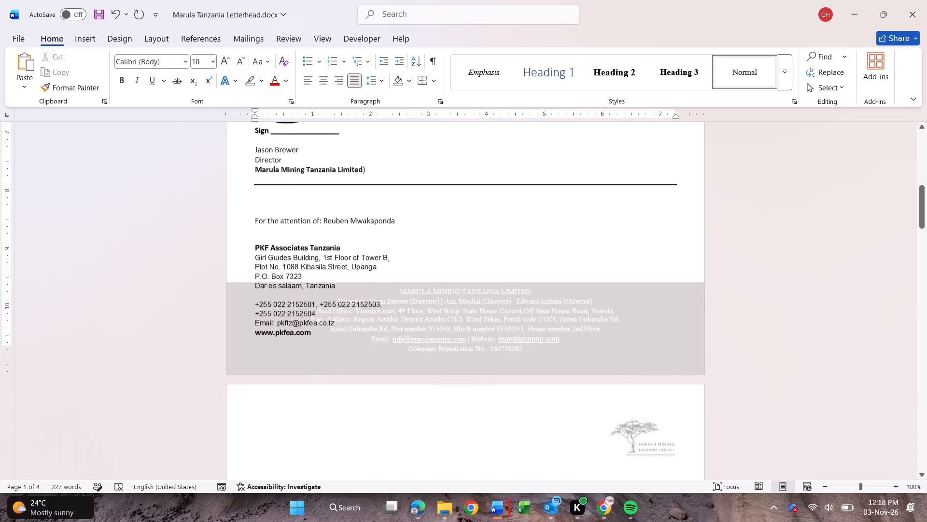
pyautogui.click(254, 219)
pyautogui.press('BackSpace')
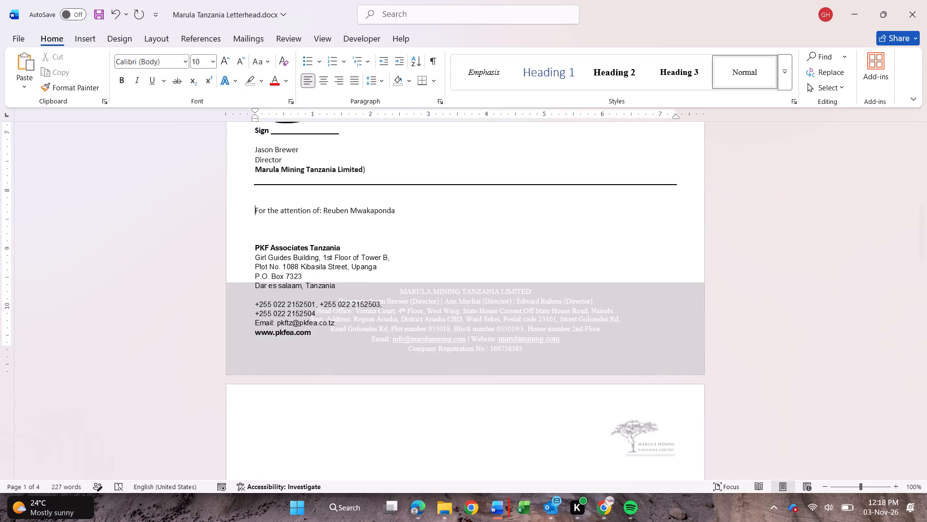
pyautogui.press('BackSpace')
# Move the PKF Associates Tanzania address picture up until it sits just beneath the "For the attention of" line.
pyautogui.click(286, 252)
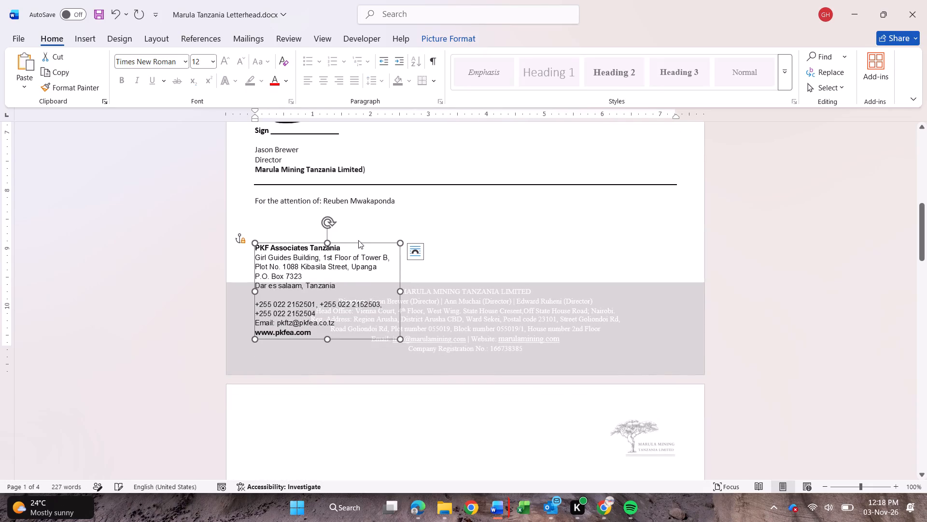
pyautogui.moveTo(357, 242); pyautogui.dragTo(357, 211)
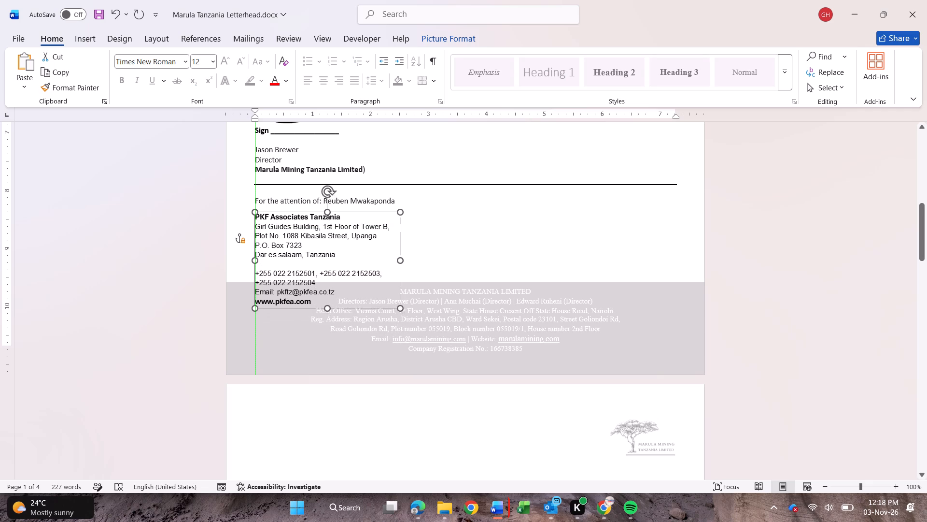
pyautogui.moveTo(357, 211); pyautogui.dragTo(357, 209)
pyautogui.click(595, 267)
# Shrink the signature picture beneath "Yours faithfully," proportionally so that it is narrower than the Sign line.
pyautogui.scroll(-1, 552, 279)
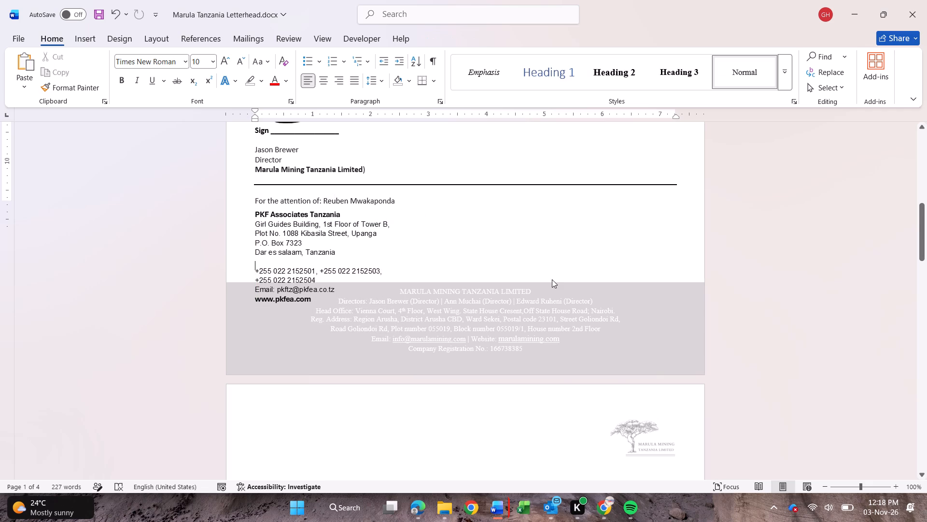
pyautogui.scroll(2, 552, 279)
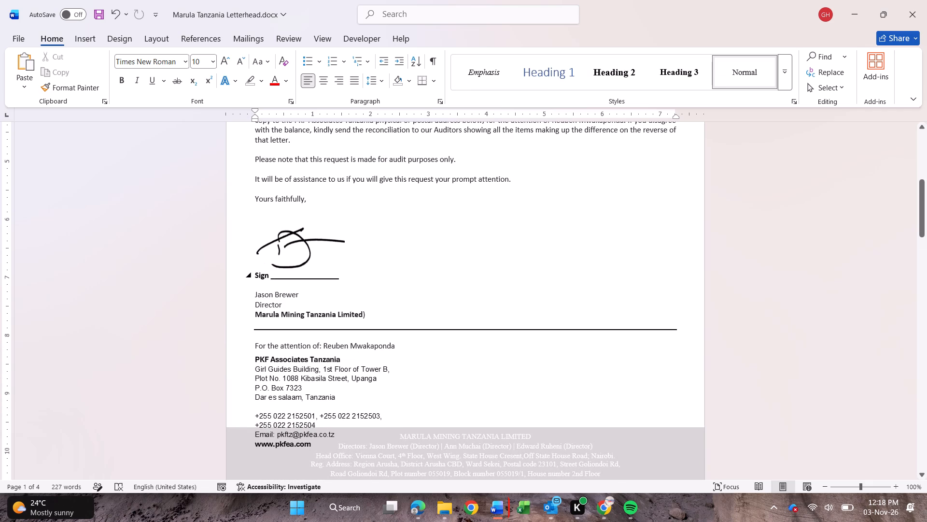
pyautogui.click(287, 242)
pyautogui.moveTo(347, 203); pyautogui.dragTo(329, 245)
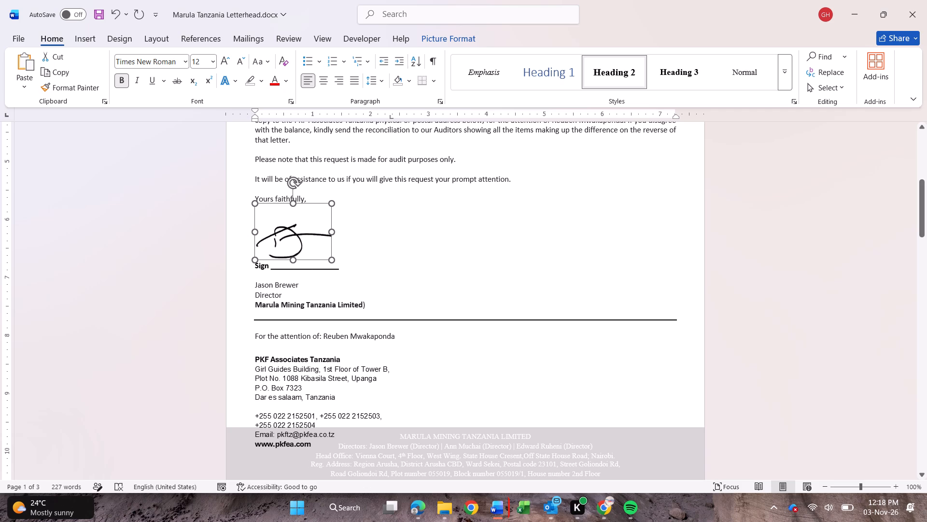
pyautogui.moveTo(329, 245); pyautogui.dragTo(326, 247)
pyautogui.moveTo(288, 242); pyautogui.dragTo(303, 246)
pyautogui.moveTo(289, 239); pyautogui.dragTo(301, 240)
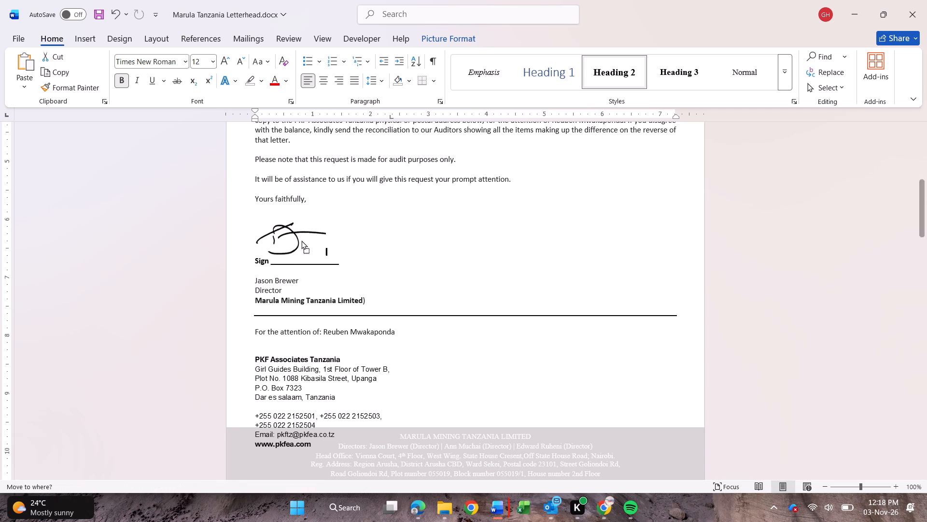
pyautogui.moveTo(301, 240); pyautogui.dragTo(304, 240)
pyautogui.moveTo(325, 205); pyautogui.dragTo(320, 211)
# Delete the blank line between the Sign line and the signatory's name.
pyautogui.click(353, 265)
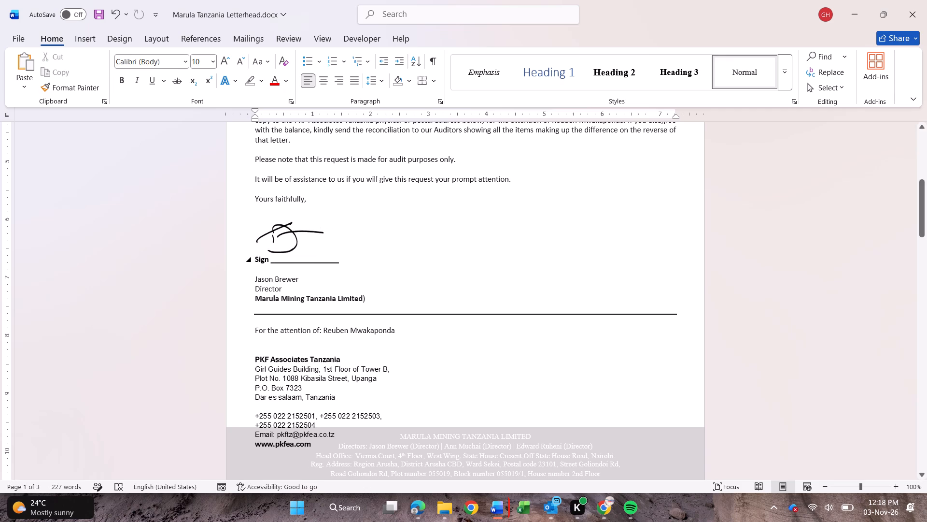
pyautogui.press('Delete')
# Move the PKF Associates Tanzania address picture up directly beneath the "For the attention of" line, clear of the grey letterhead footer.
pyautogui.click(287, 346)
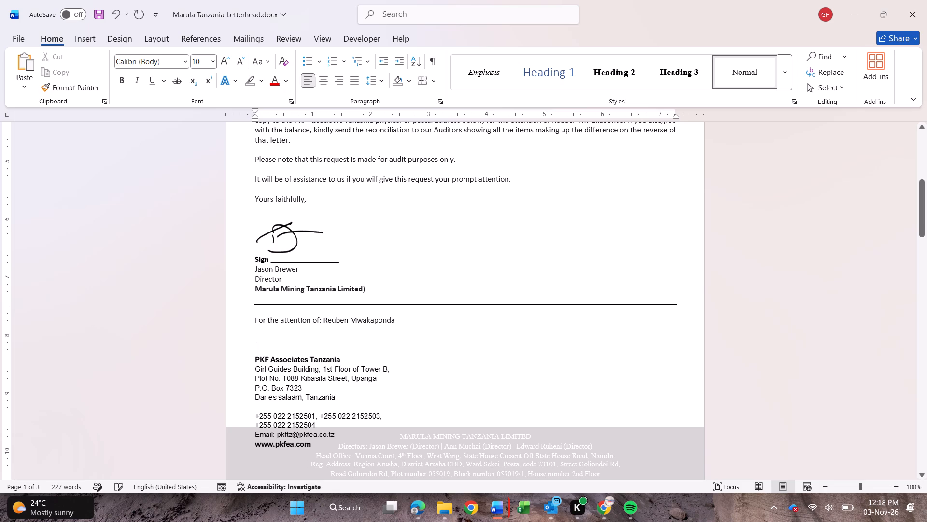
pyautogui.click(260, 365)
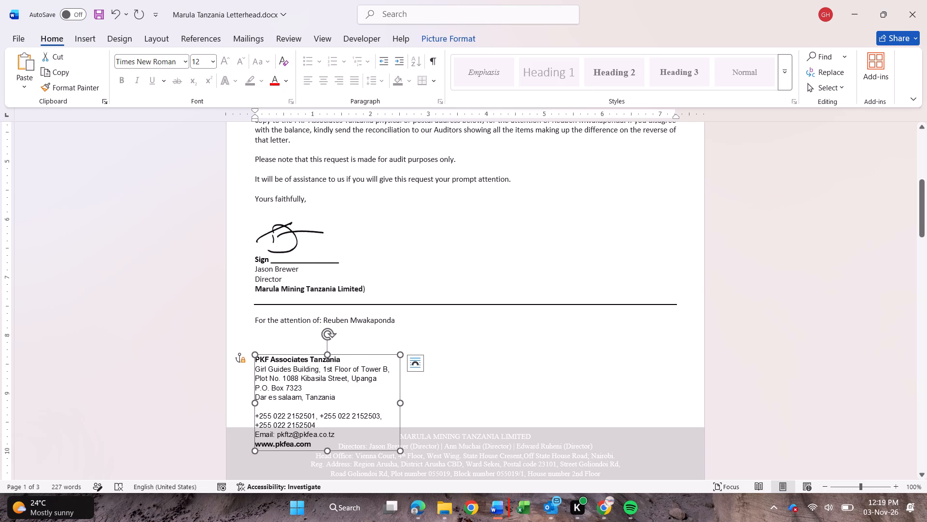
pyautogui.moveTo(368, 354); pyautogui.dragTo(363, 327)
pyautogui.click(488, 355)
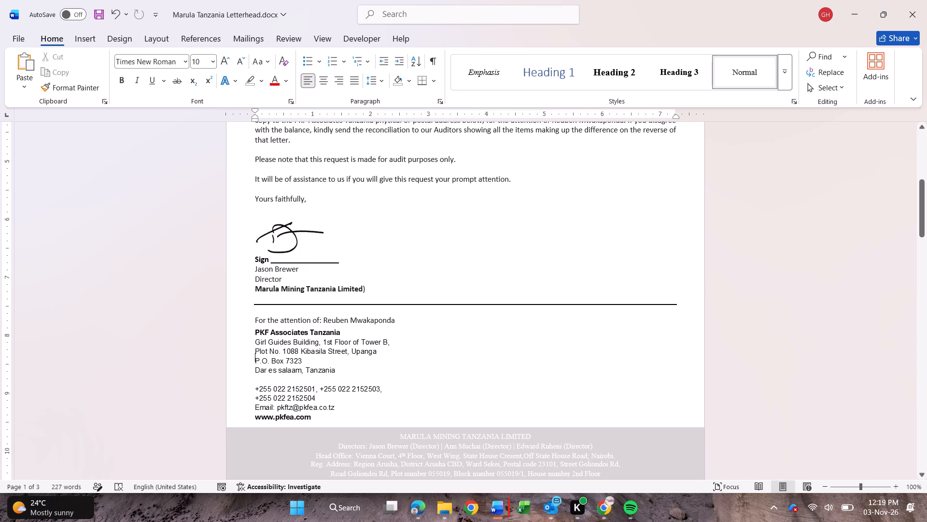
# Delete the blank lines above "Dear Sirs," on the second page so the confirmation form starts just beneath the logo.
pyautogui.moveTo(922, 214); pyautogui.dragTo(920, 270)
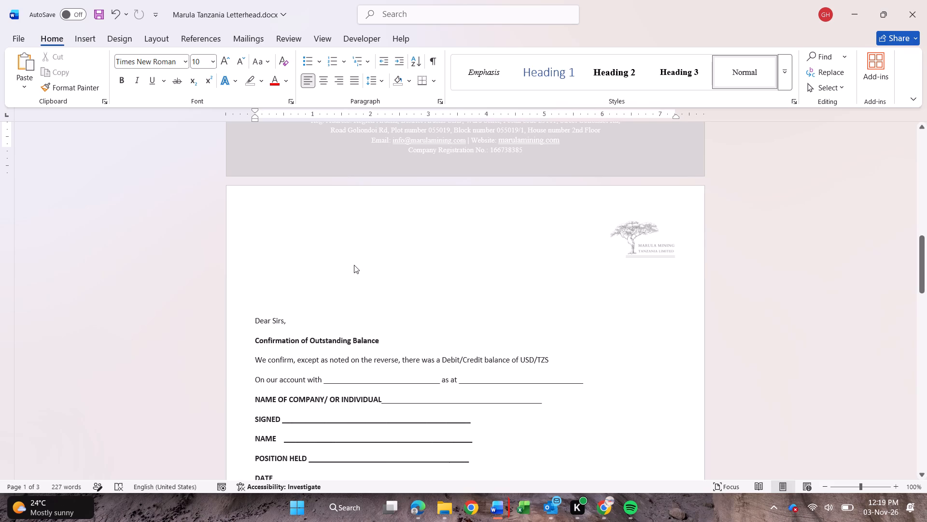
pyautogui.click(338, 284)
pyautogui.press('Delete')
pyautogui.press('Delete')
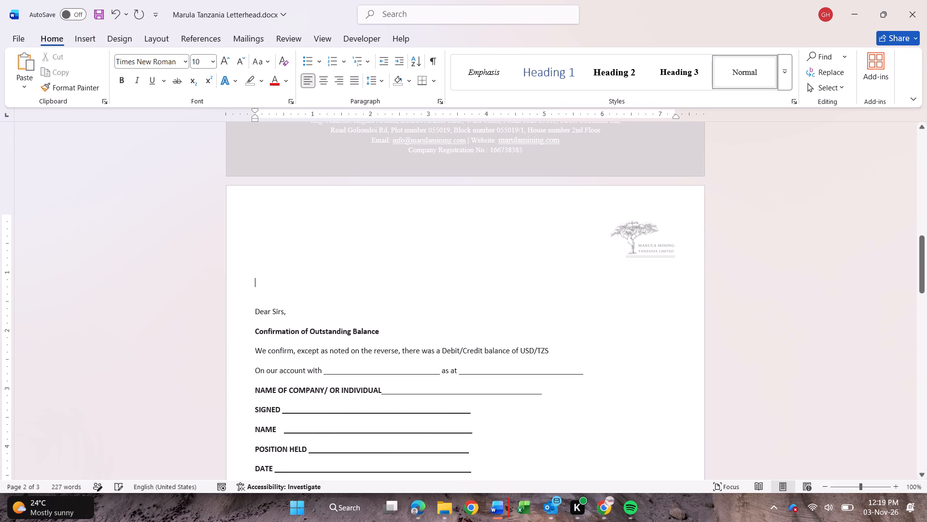
pyautogui.press('Delete')
pyautogui.press('Delete')
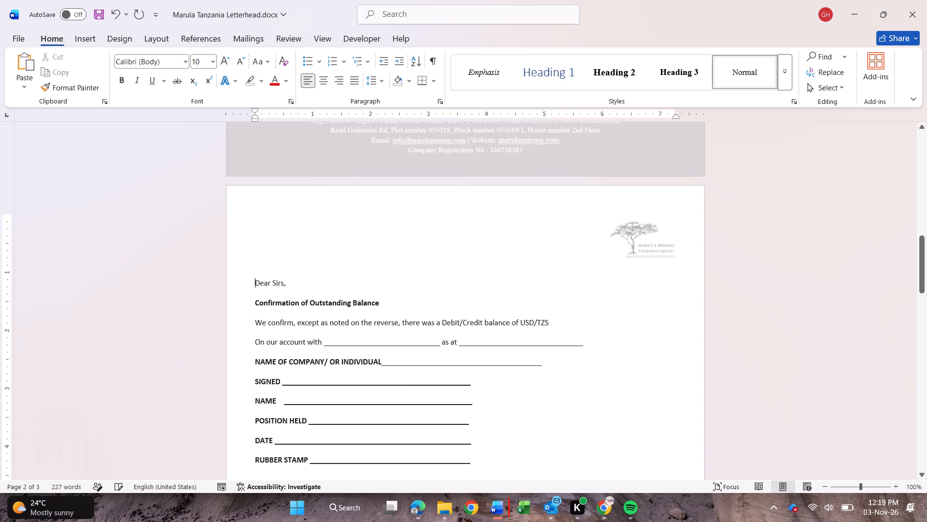
# Delete three blank lines in the empty space just below the RUBBER STAMP line.
pyautogui.scroll(-3, 479, 290)
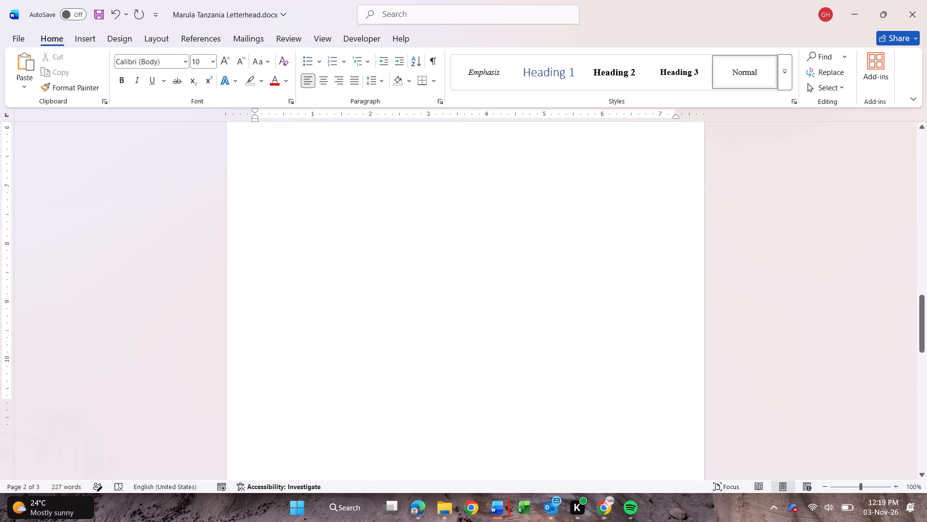
pyautogui.scroll(-2, 480, 288)
pyautogui.scroll(5, 480, 287)
pyautogui.scroll(-2, 479, 289)
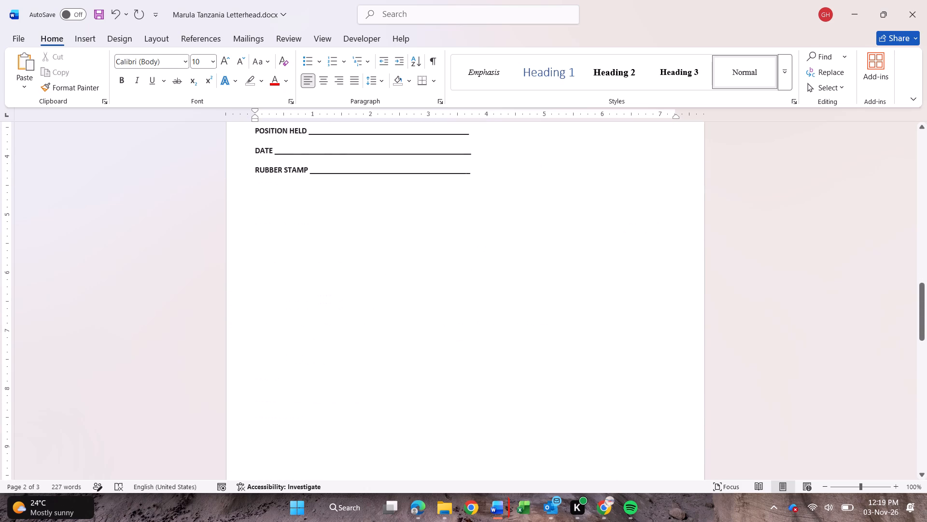
pyautogui.scroll(-1, 479, 289)
pyautogui.scroll(1, 481, 285)
pyautogui.click(511, 200)
pyautogui.press('Delete')
pyautogui.press('Delete')
pyautogui.press('Delete')
# Remove the run of blank lines from the top of the third page back up to just below the RUBBER STAMP line.
pyautogui.scroll(-4, 409, 253)
pyautogui.scroll(-7, 389, 304)
pyautogui.scroll(1, 389, 304)
pyautogui.scroll(-11, 389, 304)
pyautogui.scroll(4, 389, 304)
pyautogui.click(341, 439)
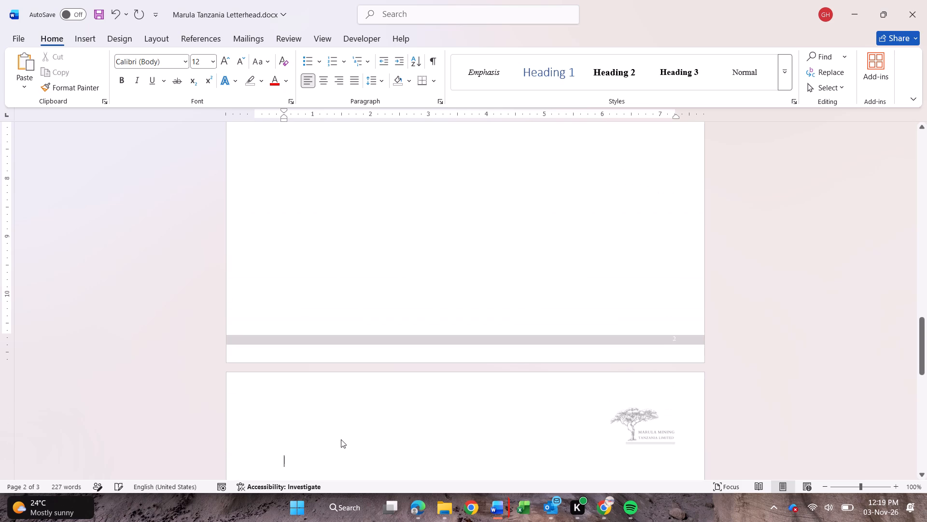
pyautogui.press('BackSpace')
pyautogui.press('BackSpace')
pyautogui.press('BackSpace')
pyautogui.press('BackSpace')
pyautogui.press('BackSpace')
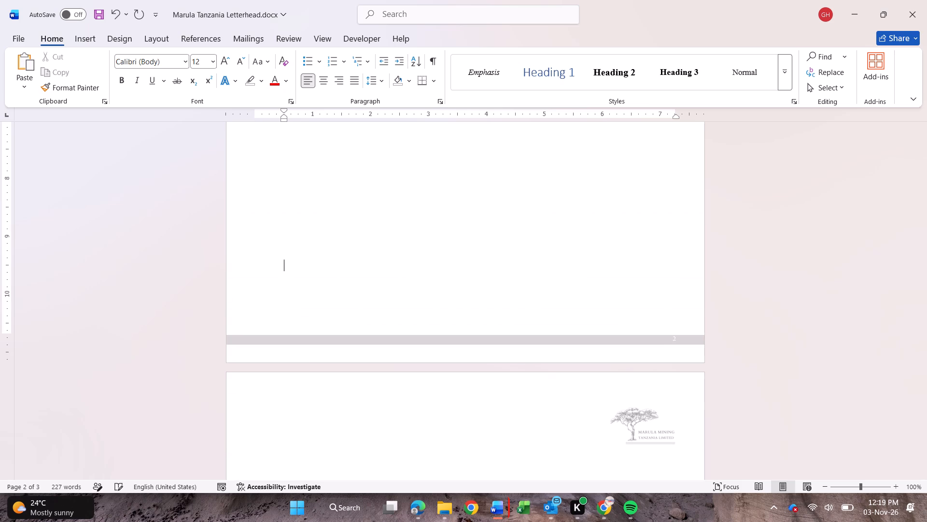
pyautogui.press('BackSpace')
pyautogui.press('BackSpace')
pyautogui.press('BackSpace')
pyautogui.press('BackSpace')
pyautogui.press('BackSpace')
pyautogui.press('BackSpace')
pyautogui.press('BackSpace')
pyautogui.press('BackSpace')
pyautogui.press('BackSpace')
pyautogui.press('BackSpace')
pyautogui.press('BackSpace')
pyautogui.press('BackSpace')
pyautogui.scroll(1, 341, 440)
pyautogui.press('BackSpace')
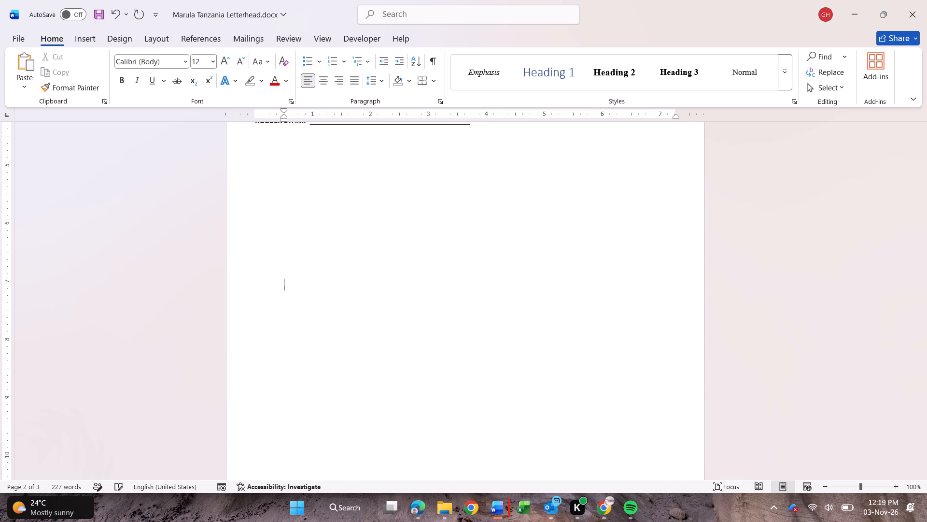
pyautogui.press('BackSpace')
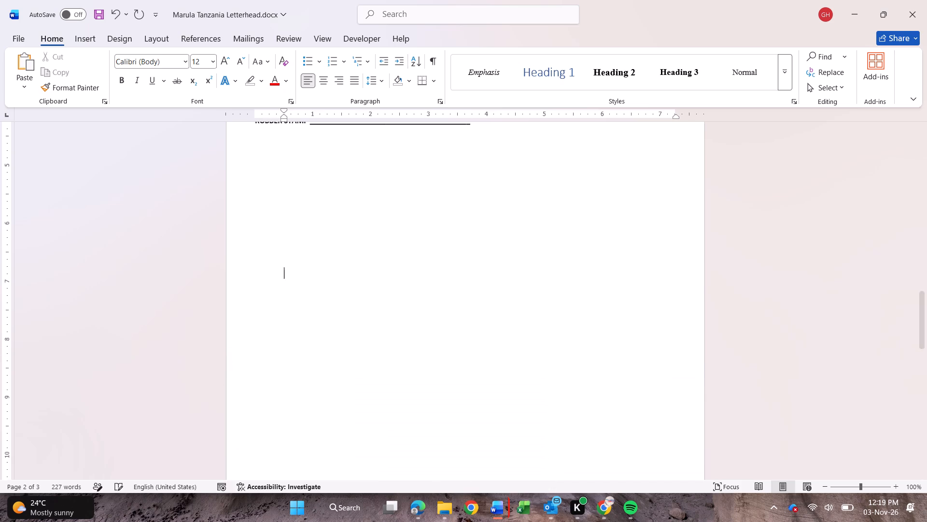
pyautogui.press('BackSpace')
pyautogui.press('BackSpace')
pyautogui.press('BackSpace')
pyautogui.press('BackSpace')
pyautogui.press('BackSpace')
pyautogui.press('BackSpace')
pyautogui.press('BackSpace')
pyautogui.press('BackSpace')
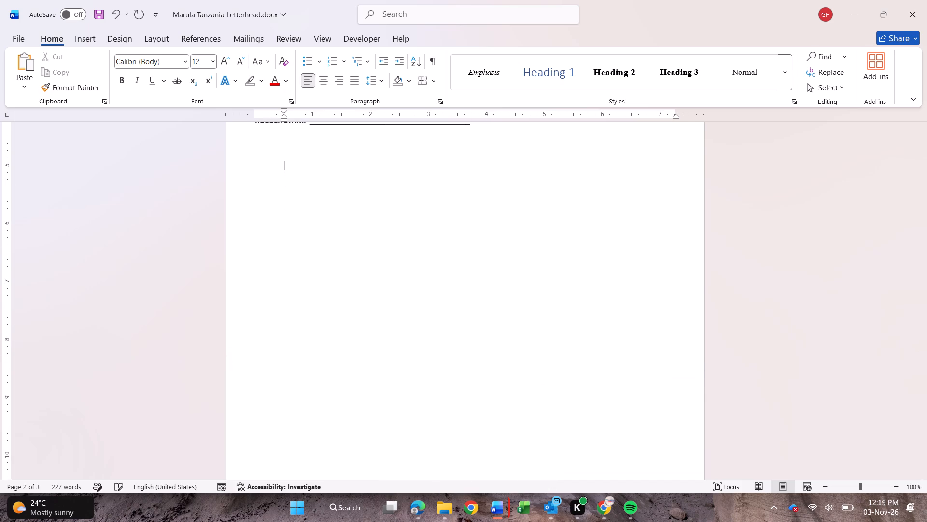
# Delete the blank lines following the indented empty line below the RUBBER STAMP line.
pyautogui.scroll(-6, 361, 345)
pyautogui.scroll(3, 358, 348)
pyautogui.scroll(-6, 358, 348)
pyautogui.scroll(9, 358, 348)
pyautogui.scroll(-2, 364, 389)
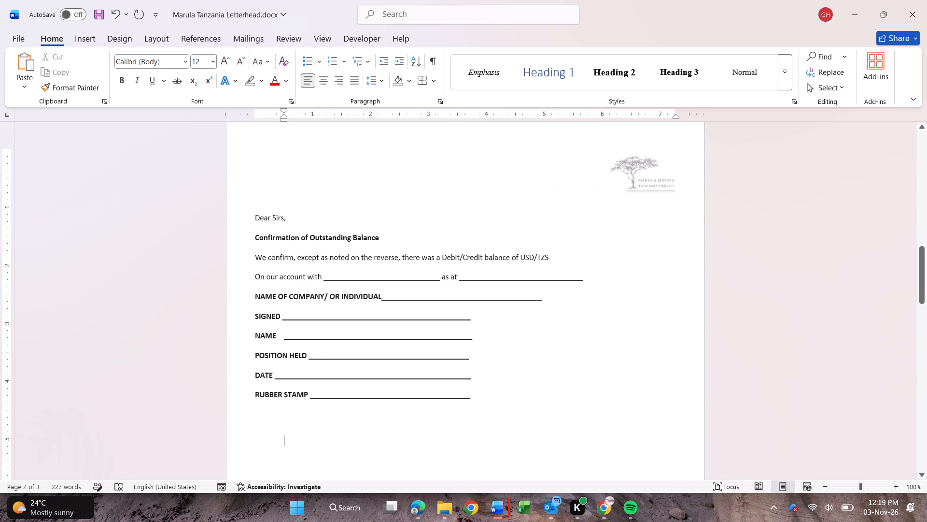
pyautogui.click(491, 405)
pyautogui.click(444, 447)
pyautogui.press('Delete')
pyautogui.press('Delete')
pyautogui.press('Delete')
pyautogui.press('Delete')
pyautogui.press('Delete')
pyautogui.press('Delete')
# Delete the blank lines at the top of the third page, working back to the bottom of the second page.
pyautogui.scroll(-3, 444, 447)
pyautogui.scroll(-20, 444, 447)
pyautogui.scroll(-4, 444, 447)
pyautogui.click(441, 386)
pyautogui.scroll(2, 441, 386)
pyautogui.press('BackSpace')
pyautogui.press('BackSpace')
pyautogui.press('BackSpace')
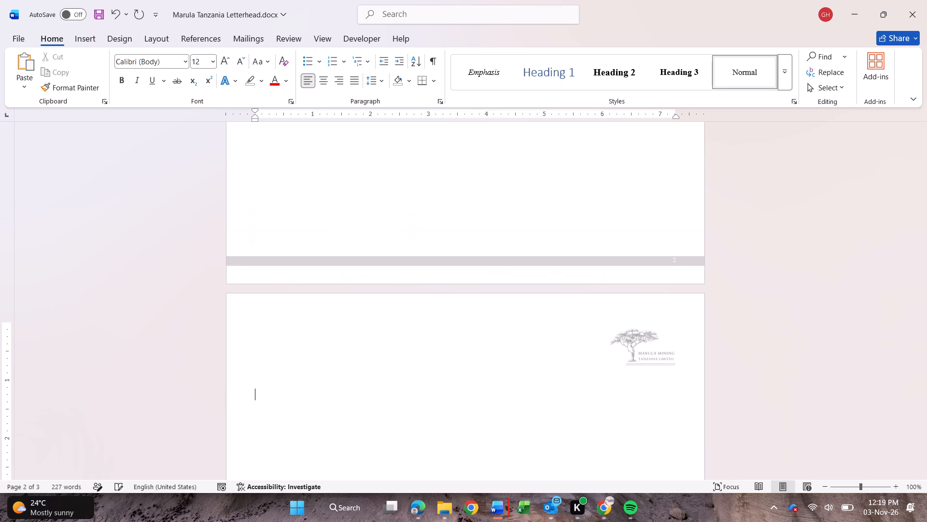
pyautogui.press('BackSpace')
pyautogui.press('BackSpace')
pyautogui.press('BackSpace')
# Examine the confirmation form page and the page boundaries around it for leftover blank space or an extra page.
pyautogui.scroll(-6, 438, 391)
pyautogui.scroll(3, 436, 383)
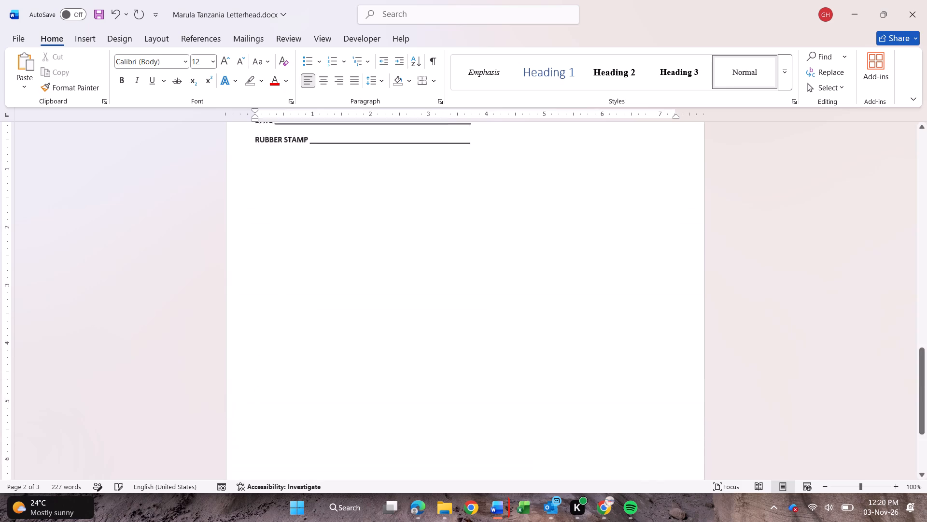
pyautogui.scroll(-5, 436, 378)
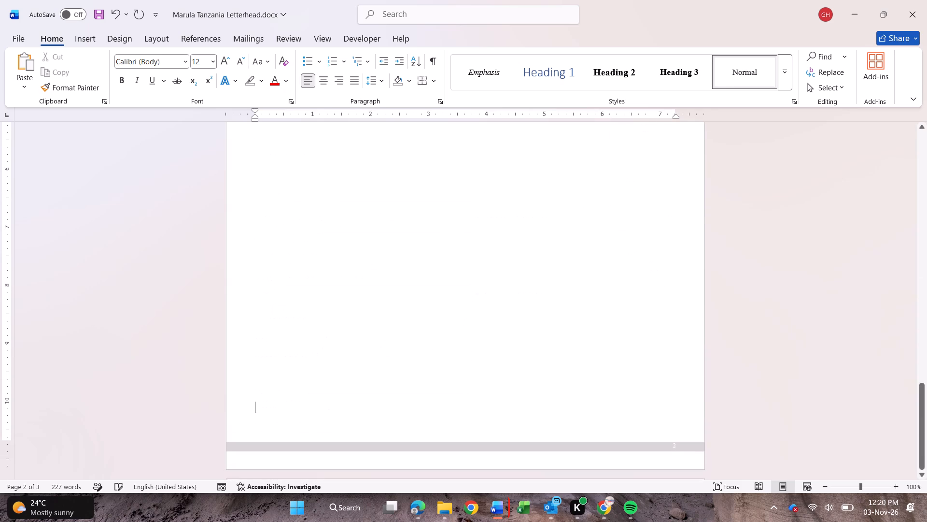
pyautogui.moveTo(920, 437); pyautogui.dragTo(922, 364)
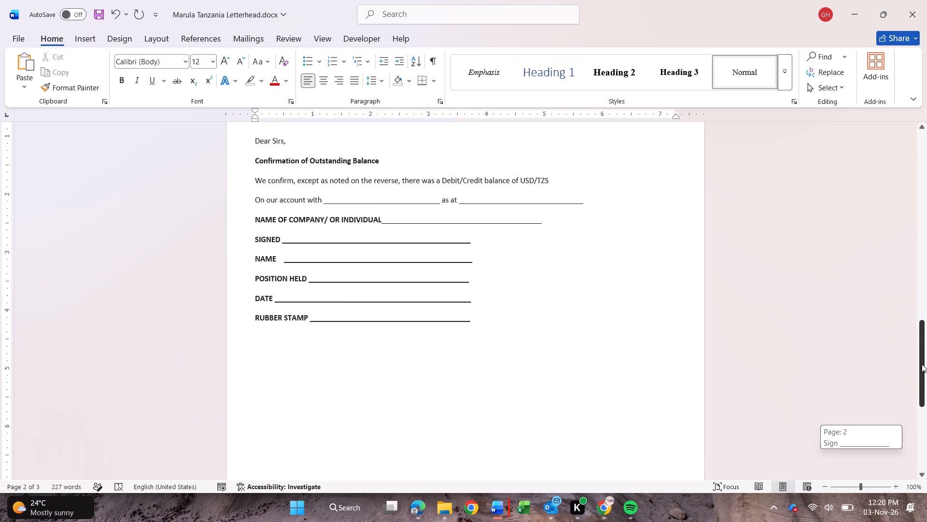
pyautogui.moveTo(922, 364); pyautogui.dragTo(921, 338)
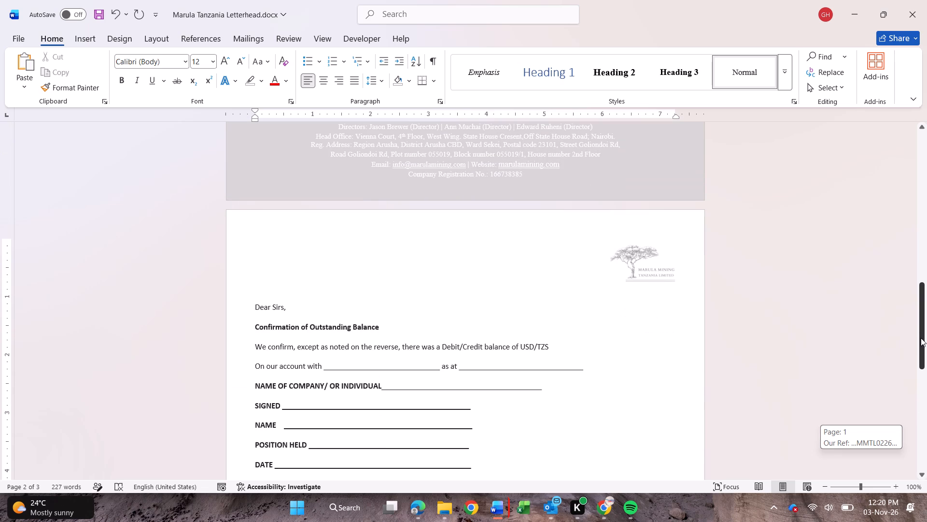
pyautogui.moveTo(921, 338); pyautogui.dragTo(923, 344)
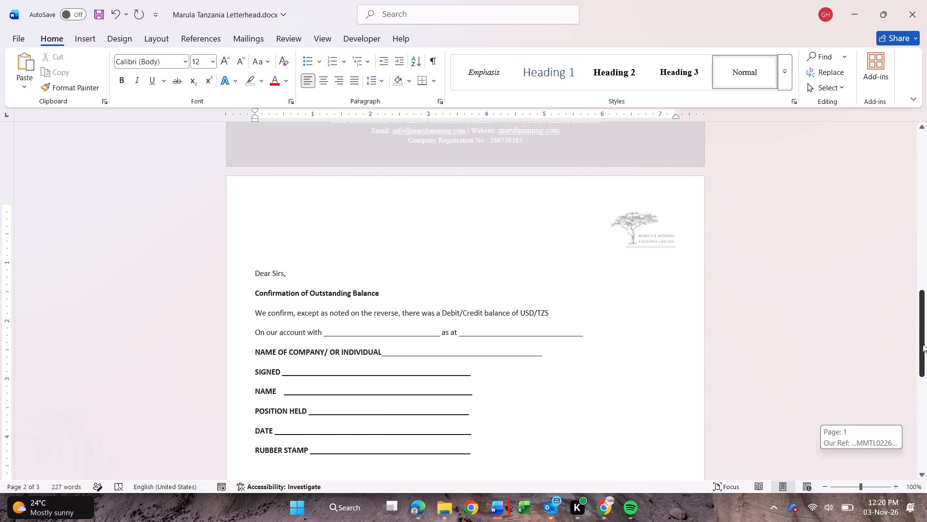
pyautogui.moveTo(923, 344); pyautogui.dragTo(926, 407)
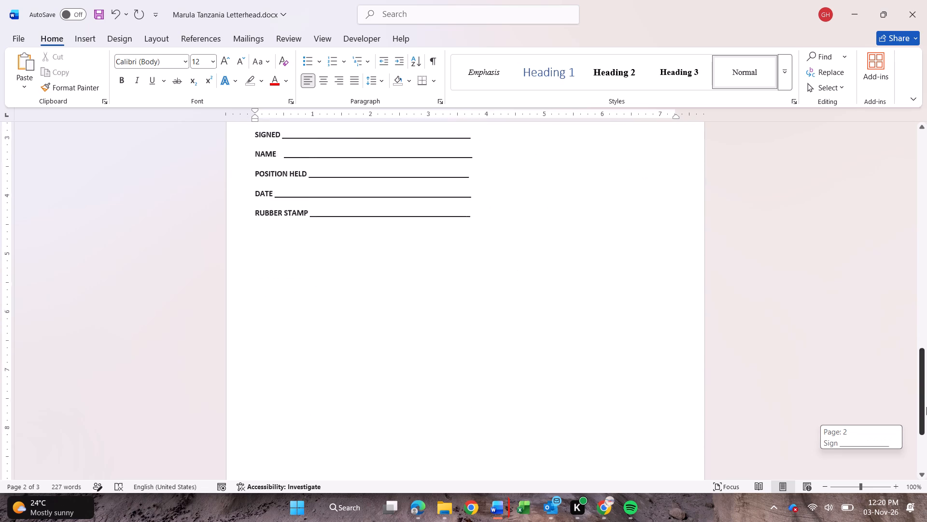
pyautogui.moveTo(926, 407); pyautogui.dragTo(913, 406)
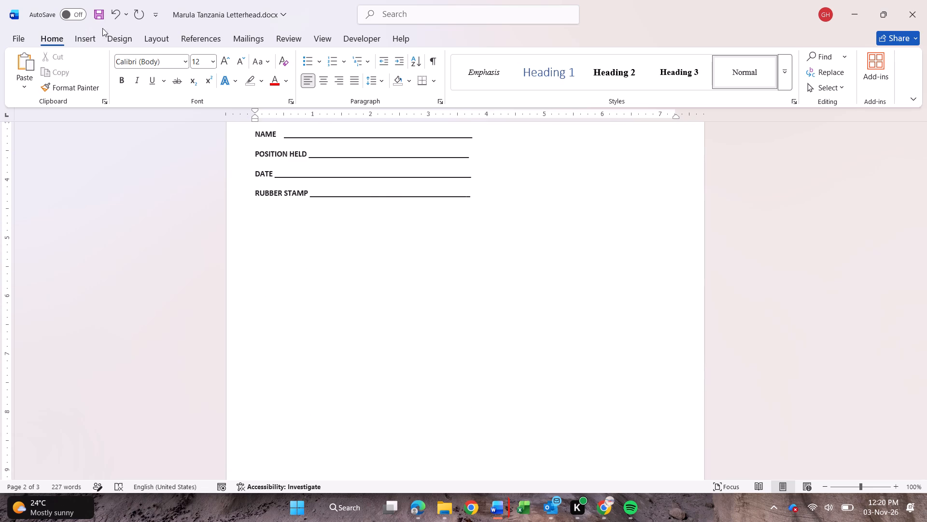
# Set the page margins to the Normal preset, 1" on all sides.
pyautogui.click(163, 43)
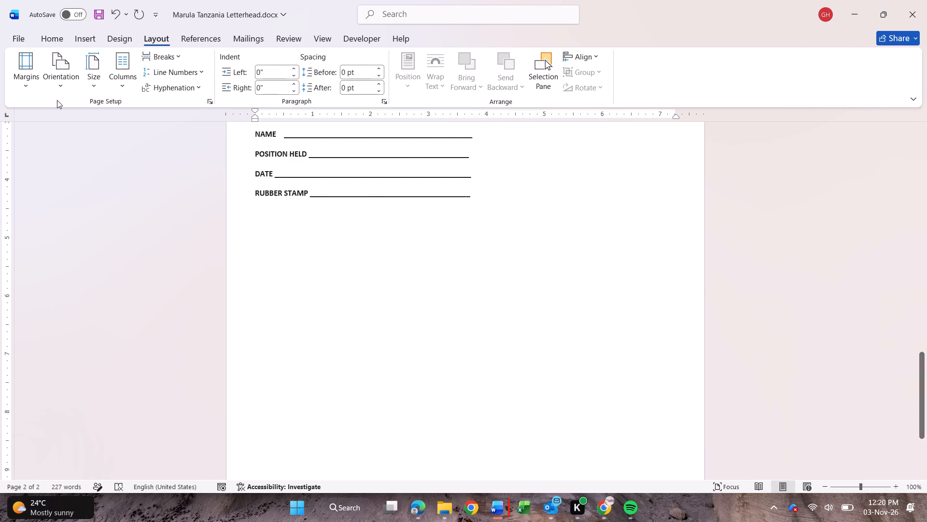
pyautogui.click(27, 90)
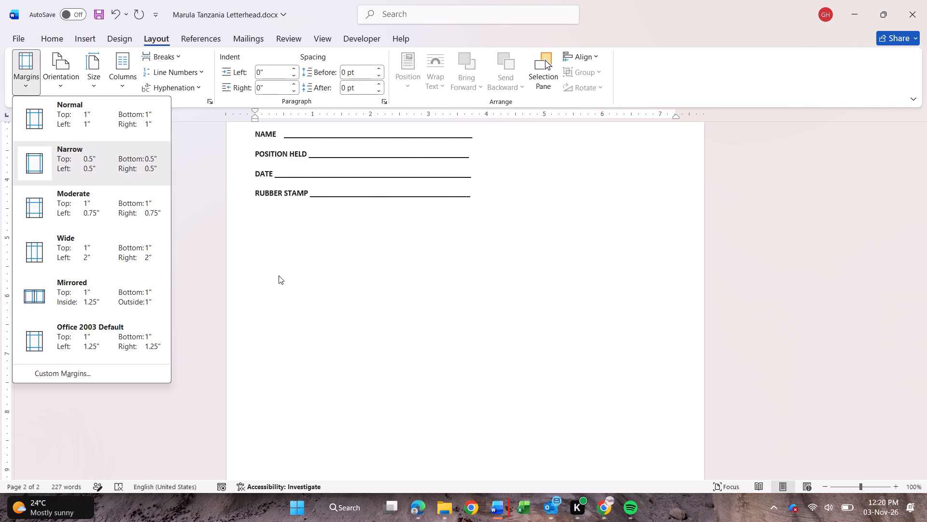
pyautogui.click(100, 122)
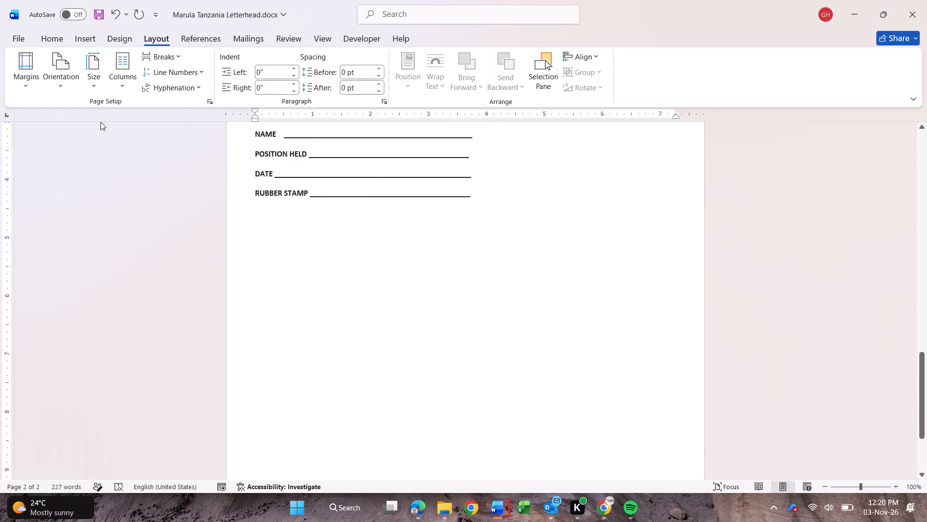
# Review the letter and confirmation form on the letterhead, checking how the content falls across the pages with the new margins.
pyautogui.scroll(2, 498, 310)
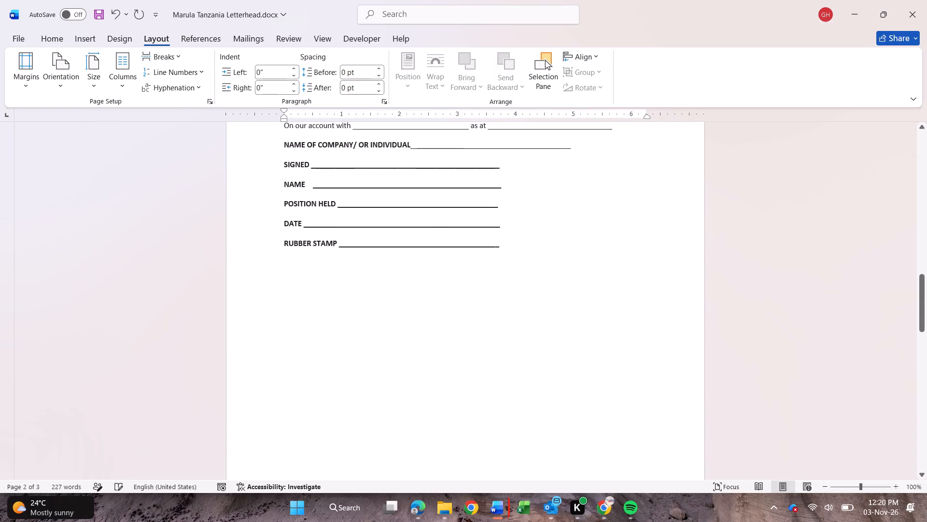
pyautogui.moveTo(922, 318); pyautogui.dragTo(926, 246)
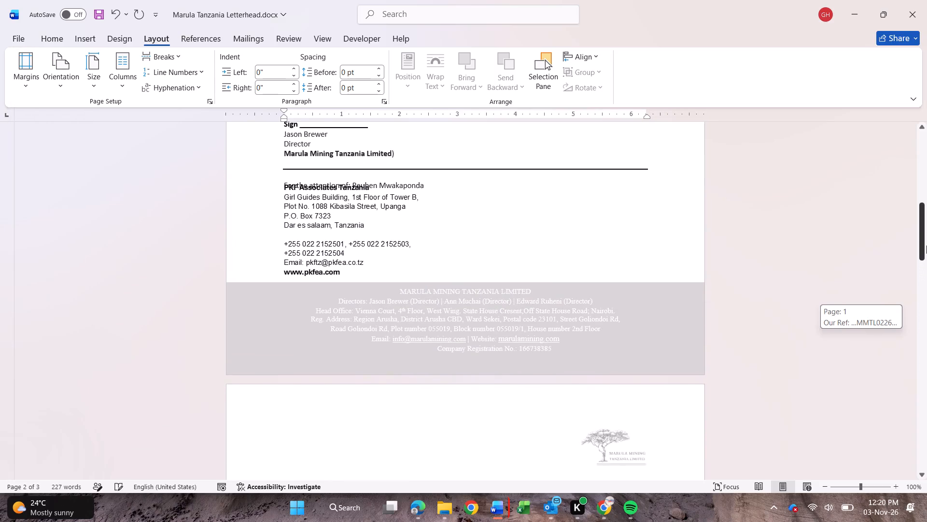
pyautogui.moveTo(926, 246); pyautogui.dragTo(919, 207)
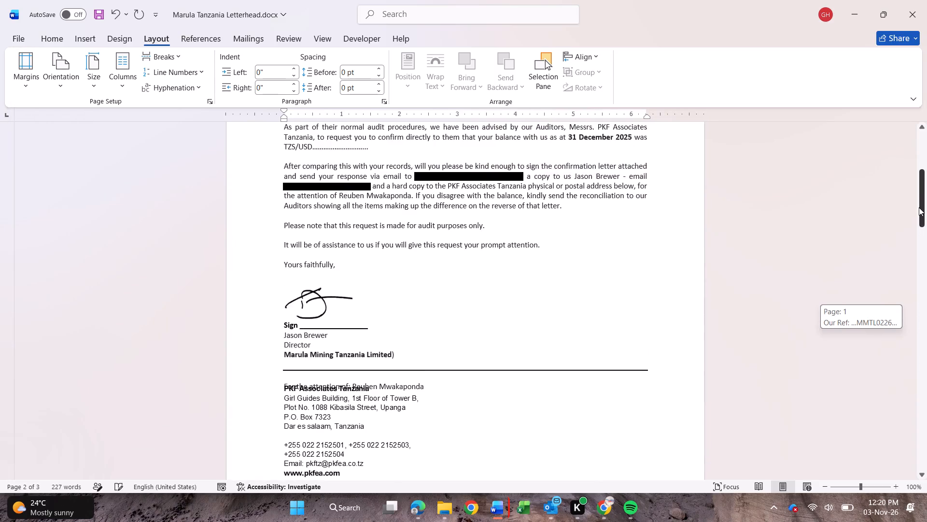
pyautogui.moveTo(919, 207); pyautogui.dragTo(924, 176)
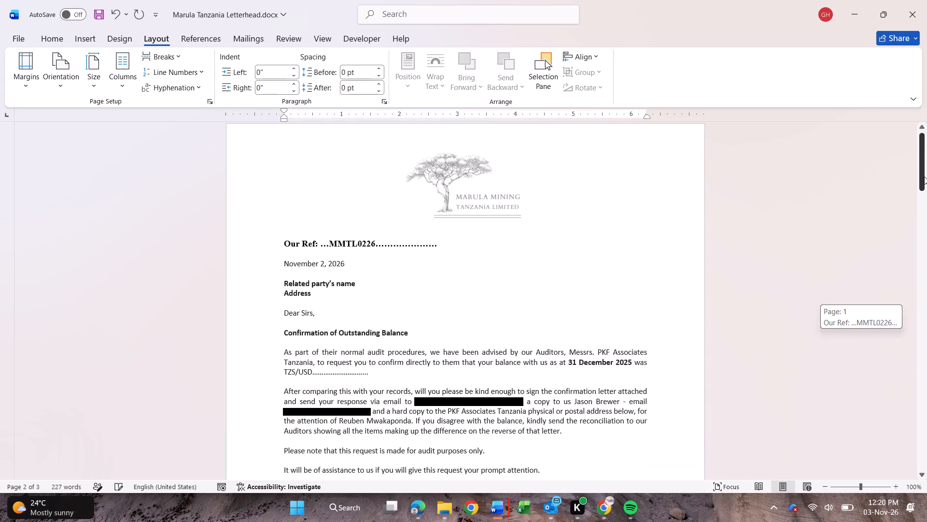
pyautogui.moveTo(924, 176); pyautogui.dragTo(923, 208)
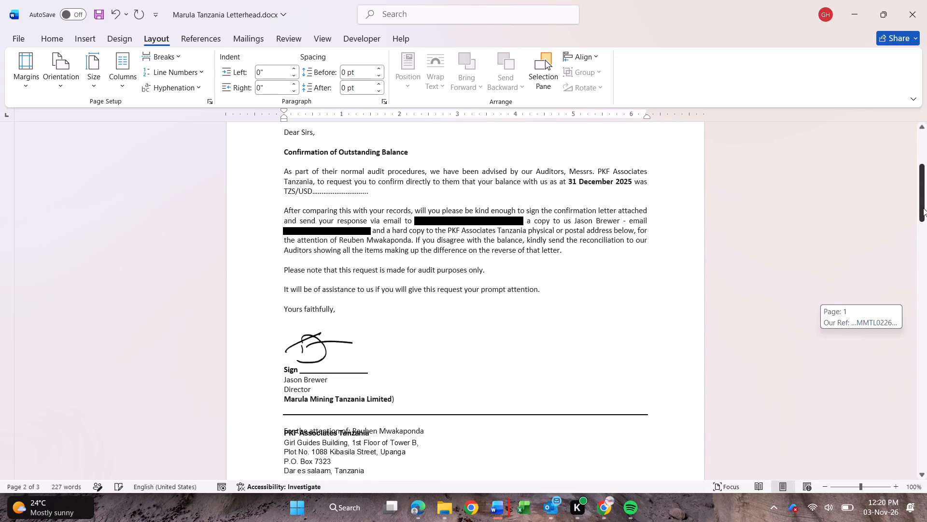
pyautogui.moveTo(923, 208); pyautogui.dragTo(925, 230)
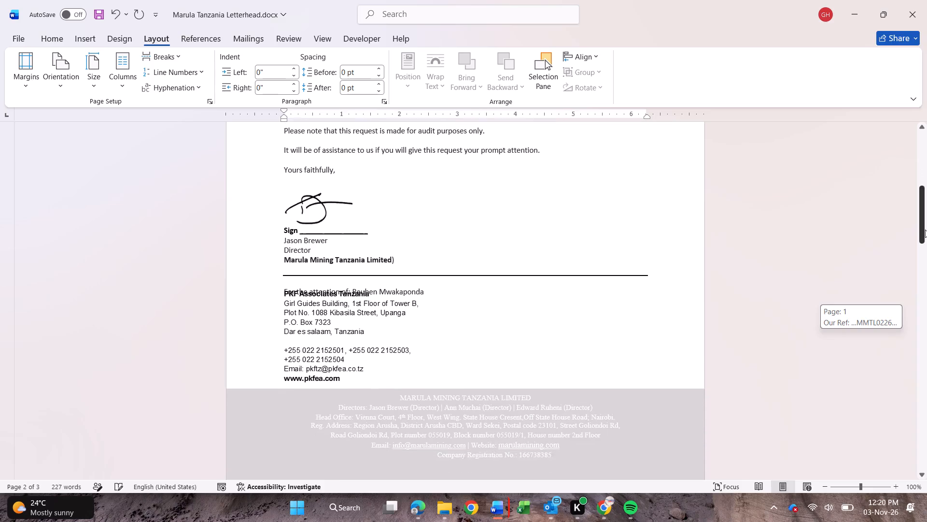
pyautogui.moveTo(925, 230); pyautogui.dragTo(925, 274)
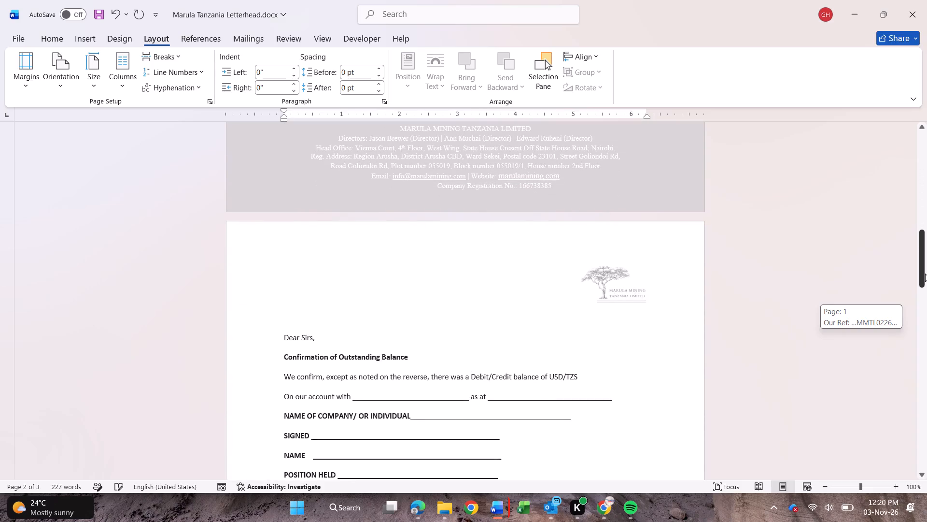
pyautogui.moveTo(925, 274); pyautogui.dragTo(926, 365)
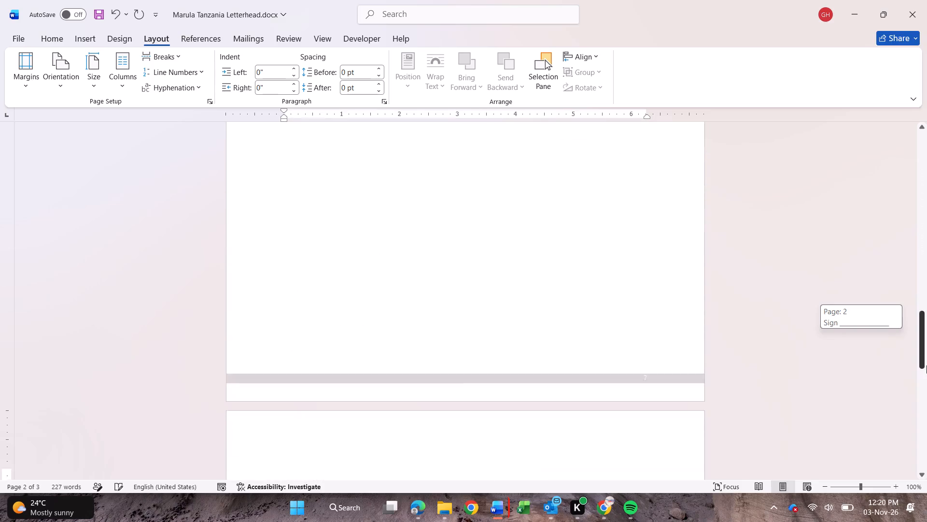
# Delete two blank lines at the top of the third page, working back to the end of the second page.
pyautogui.moveTo(926, 365); pyautogui.dragTo(926, 387)
pyautogui.press('BackSpace')
pyautogui.press('BackSpace')
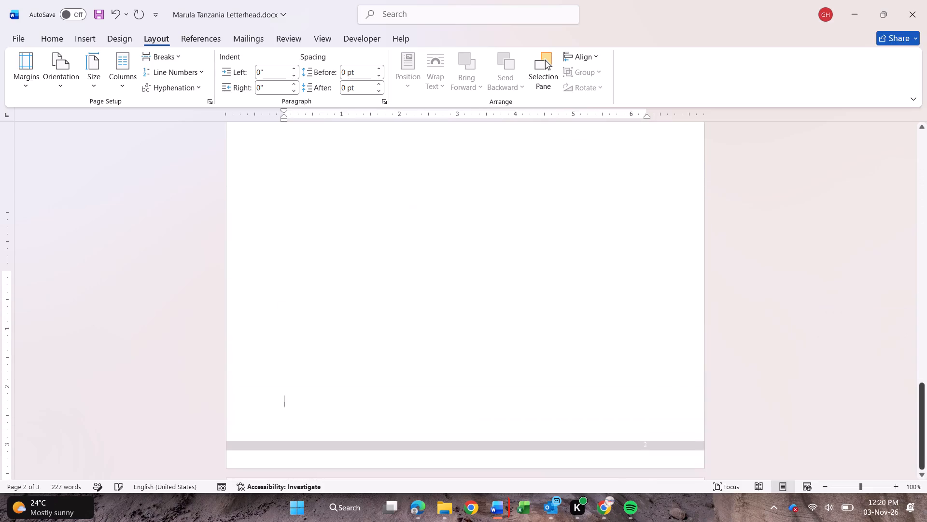
pyautogui.moveTo(926, 435); pyautogui.dragTo(926, 461)
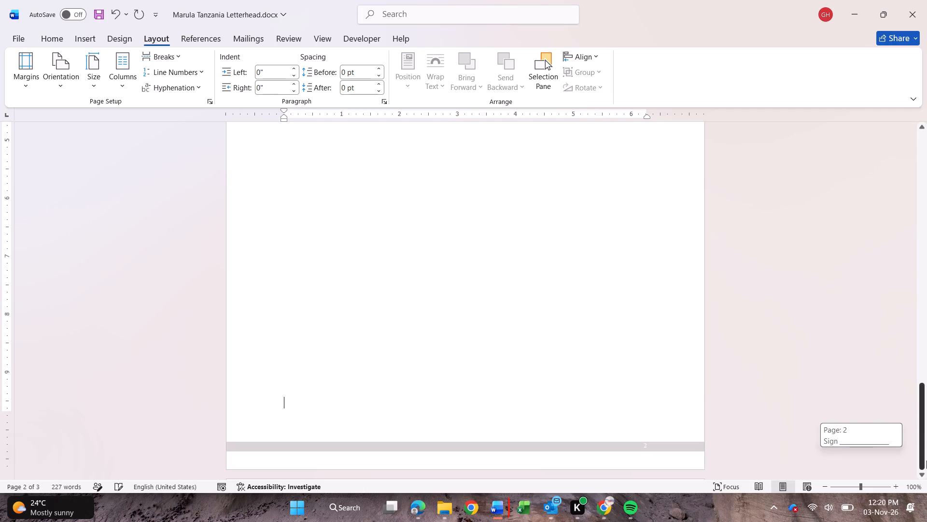
# Delete the stray closing bracket after "Marula Mining Tanzania Limited" in the first page's signature block.
pyautogui.moveTo(926, 461); pyautogui.dragTo(926, 354)
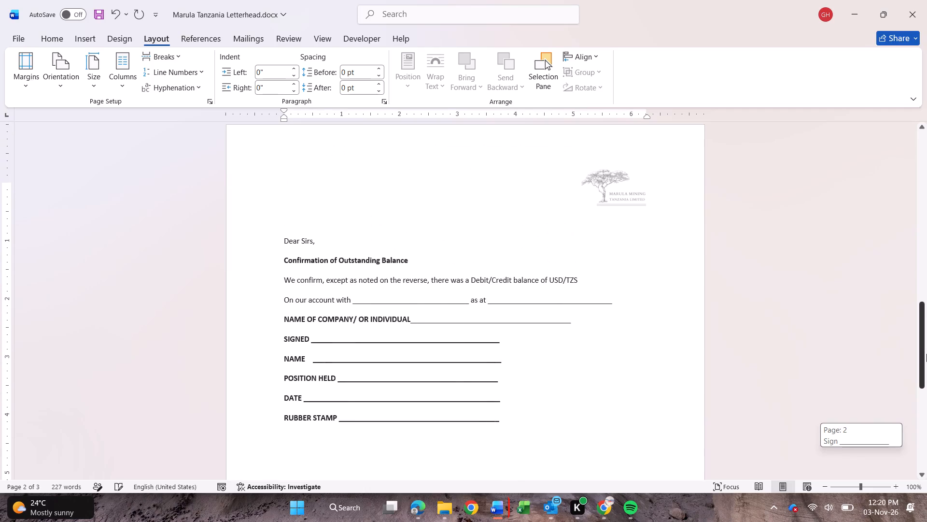
pyautogui.moveTo(926, 354); pyautogui.dragTo(925, 293)
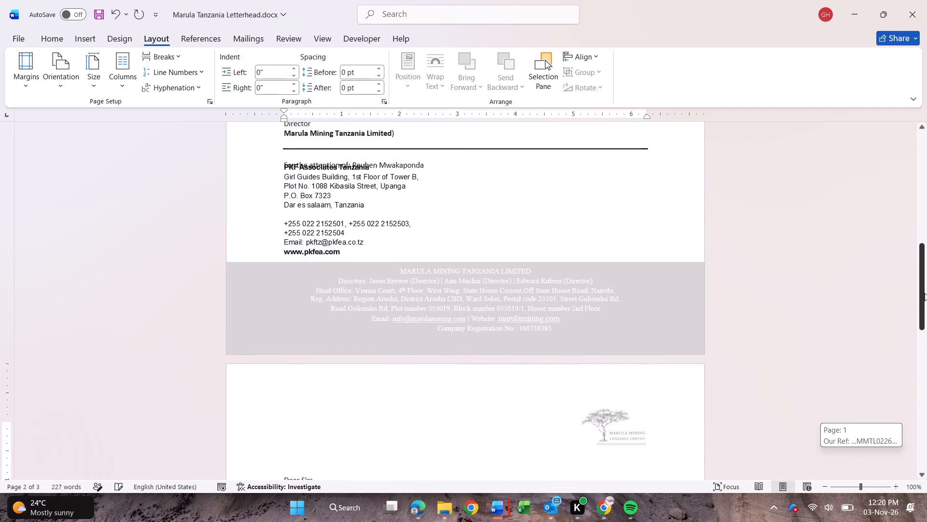
pyautogui.moveTo(925, 293); pyautogui.dragTo(926, 274)
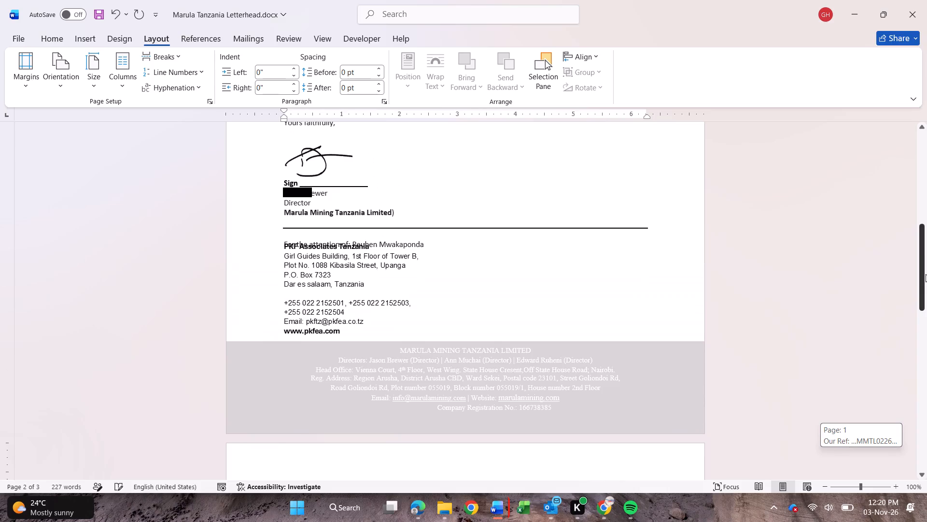
pyautogui.moveTo(926, 274); pyautogui.dragTo(912, 239)
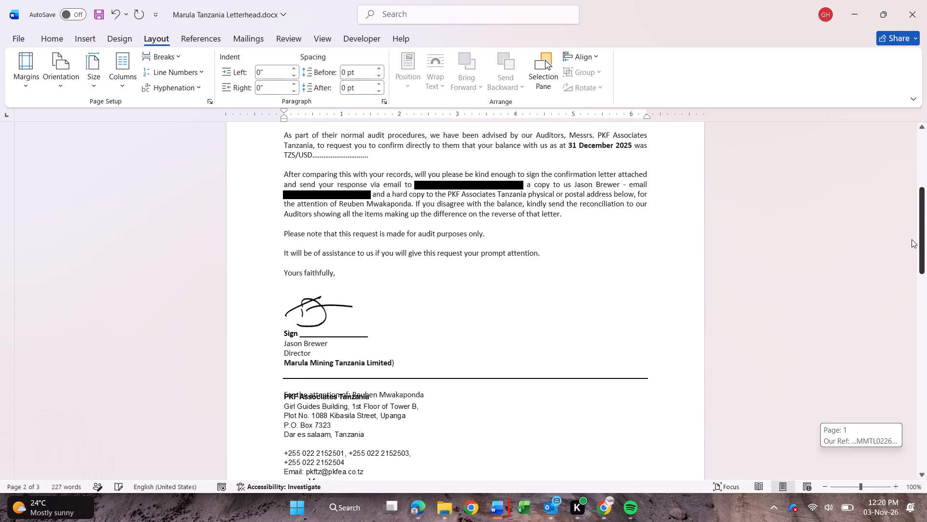
pyautogui.moveTo(912, 239); pyautogui.dragTo(909, 237)
pyautogui.click(397, 377)
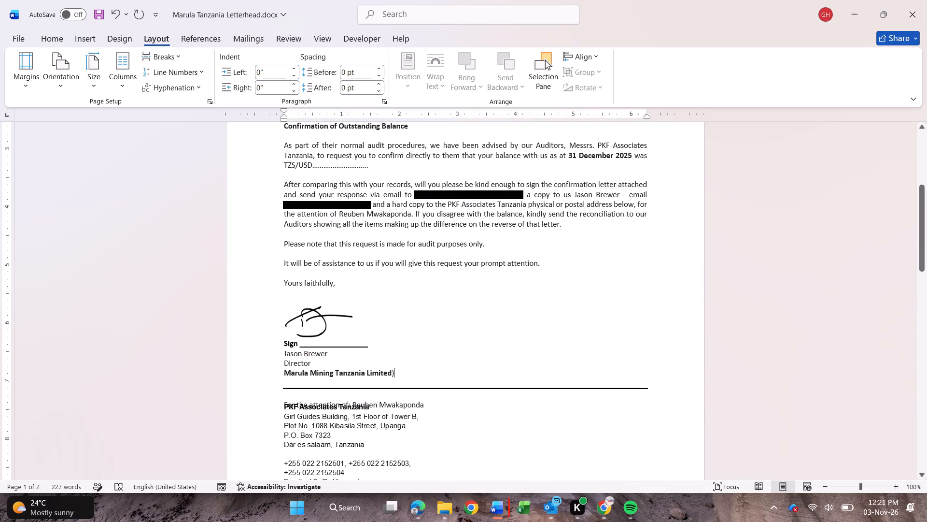
pyautogui.press('BackSpace')
# Review the first page of the letter from the signature block back up to the Our Ref line.
pyautogui.moveTo(926, 251); pyautogui.dragTo(925, 225)
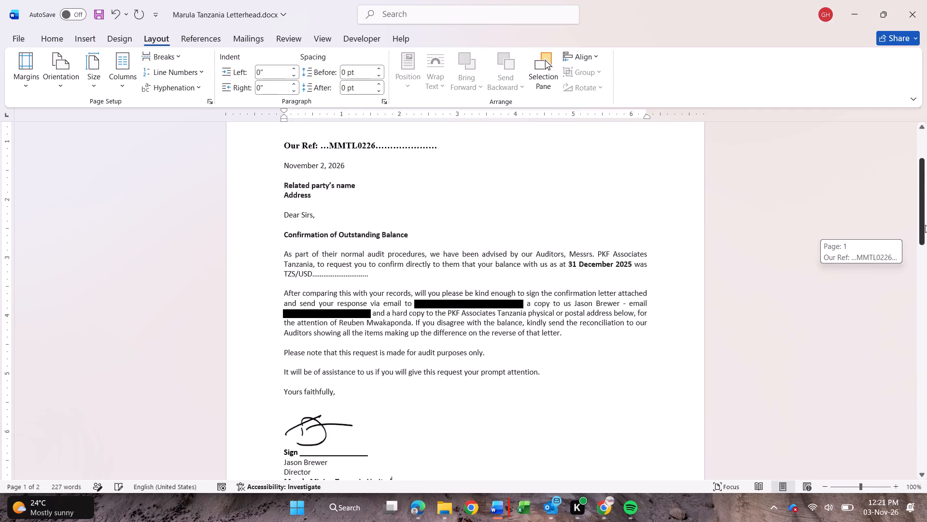
pyautogui.moveTo(925, 225); pyautogui.dragTo(925, 216)
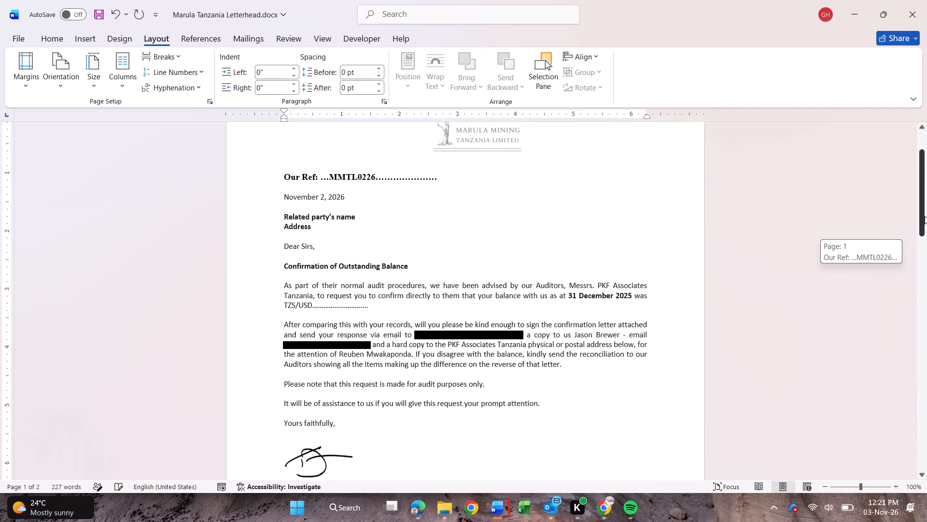
pyautogui.moveTo(925, 216); pyautogui.dragTo(924, 212)
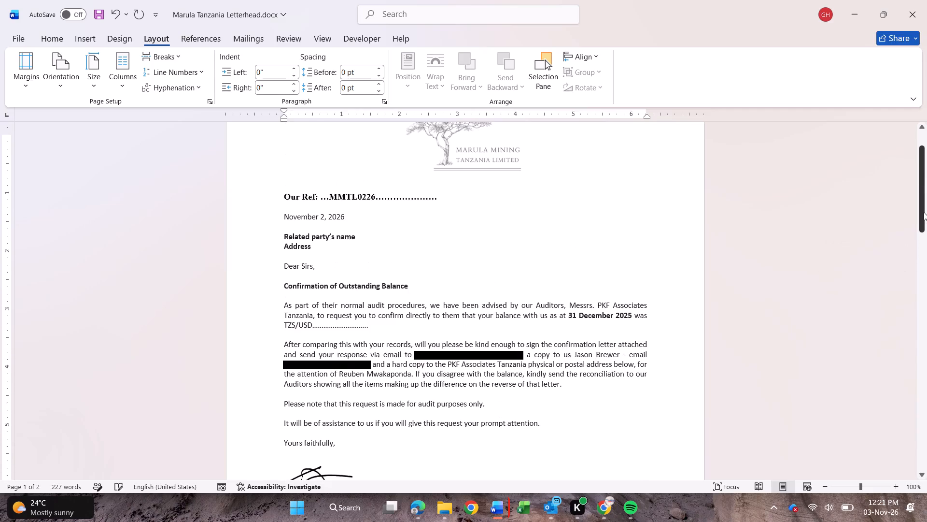
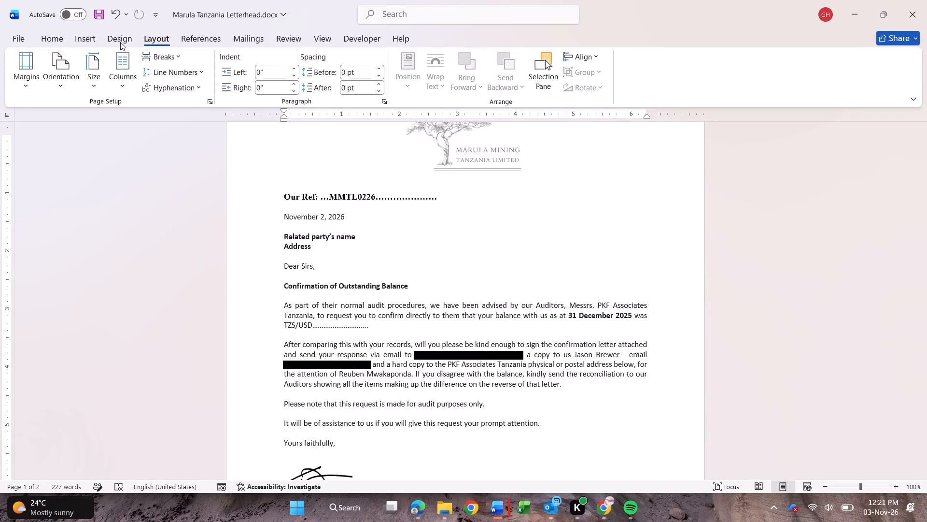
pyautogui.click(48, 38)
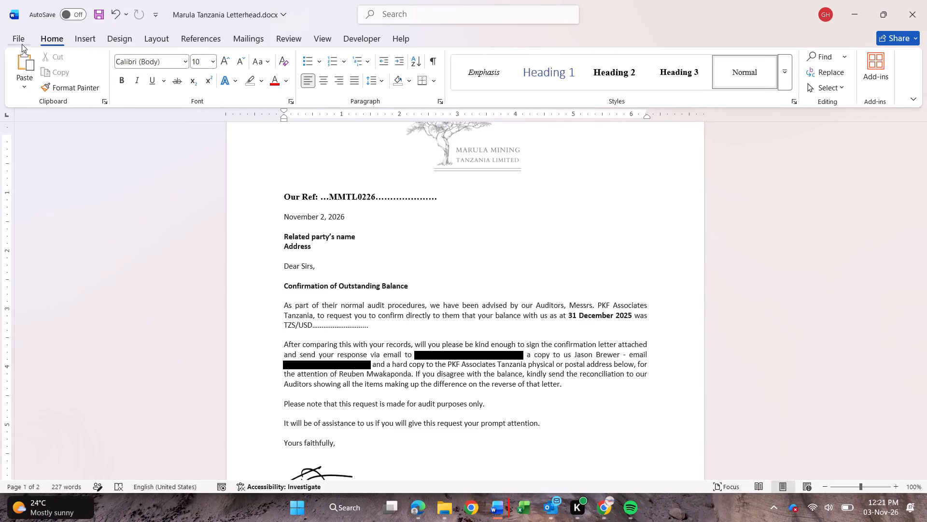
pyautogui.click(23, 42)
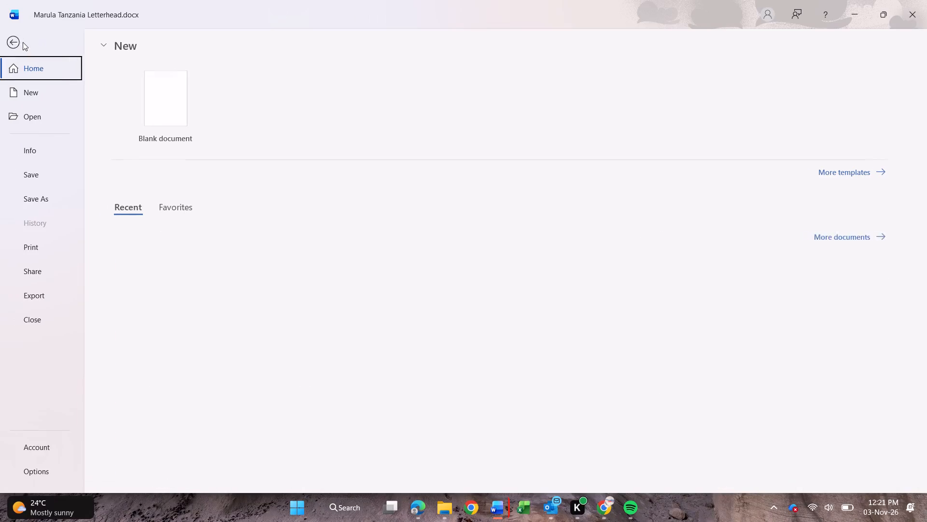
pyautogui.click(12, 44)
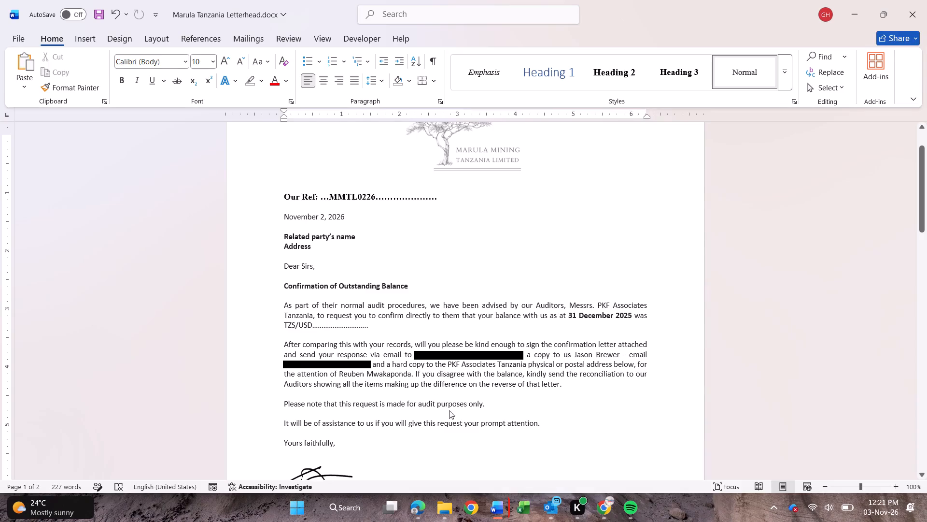
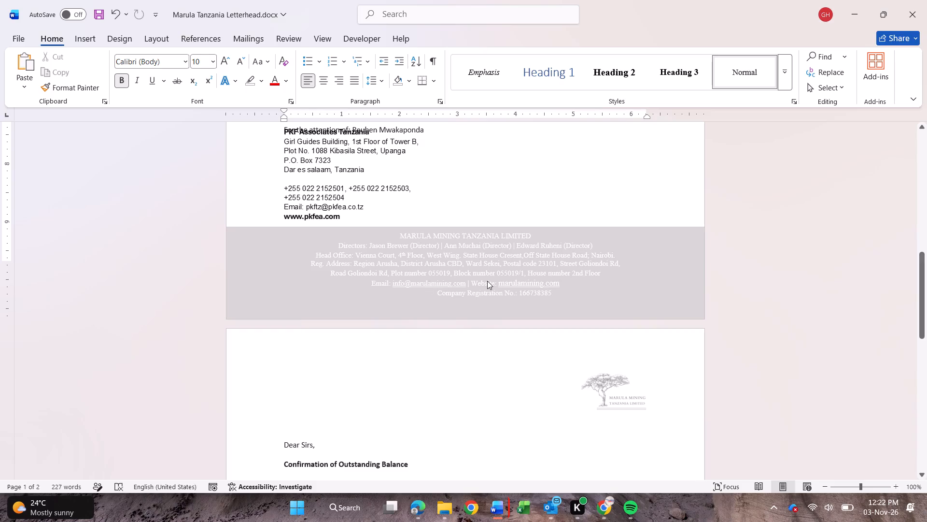
# Move the PKF Associates Tanzania address picture on the first page down slightly, clear of the "For the attention of" line.
pyautogui.scroll(2, 487, 281)
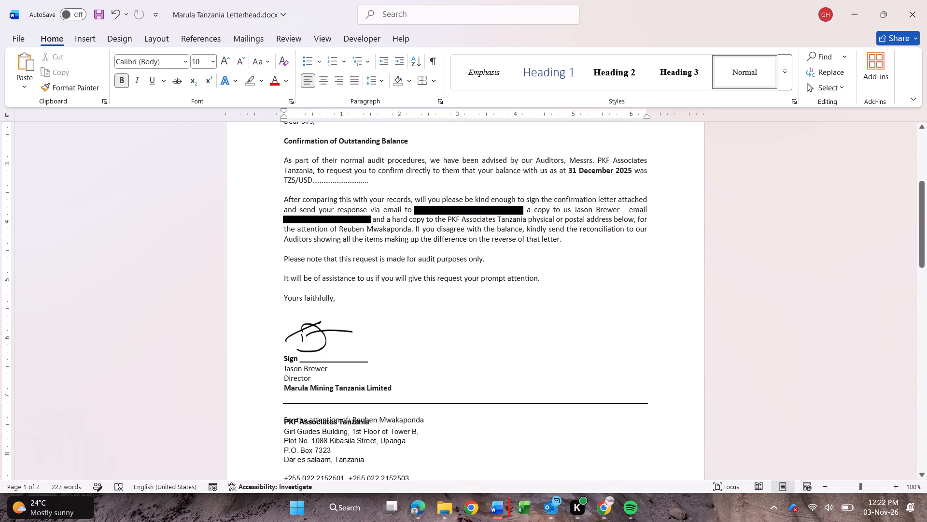
pyautogui.scroll(1, 487, 281)
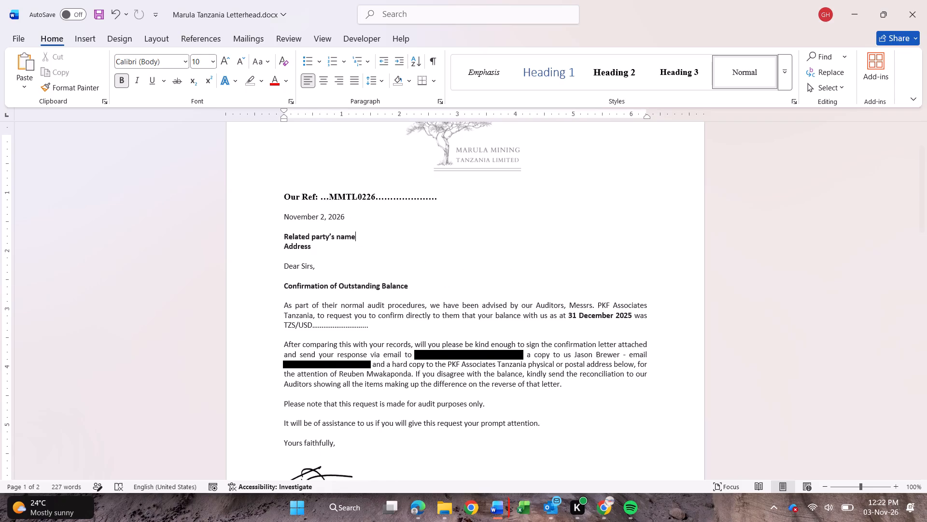
pyautogui.scroll(-2, 487, 283)
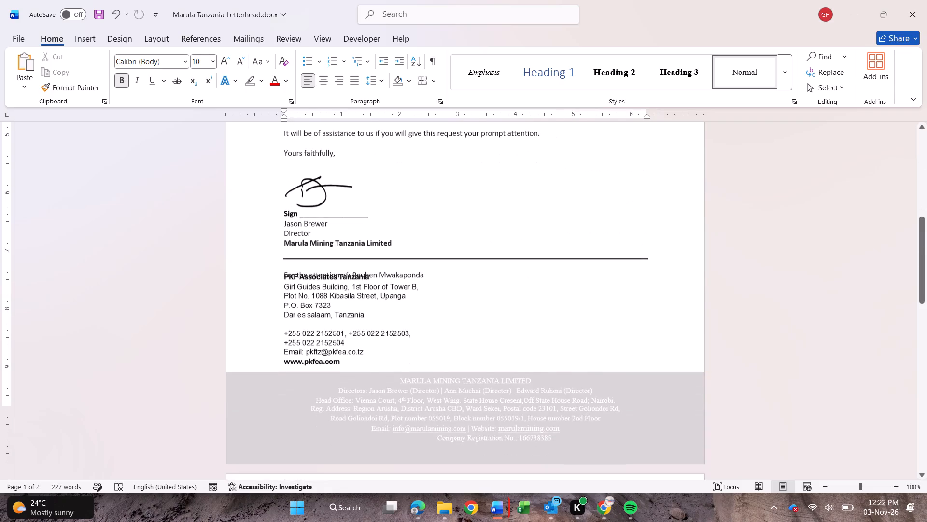
pyautogui.click(332, 290)
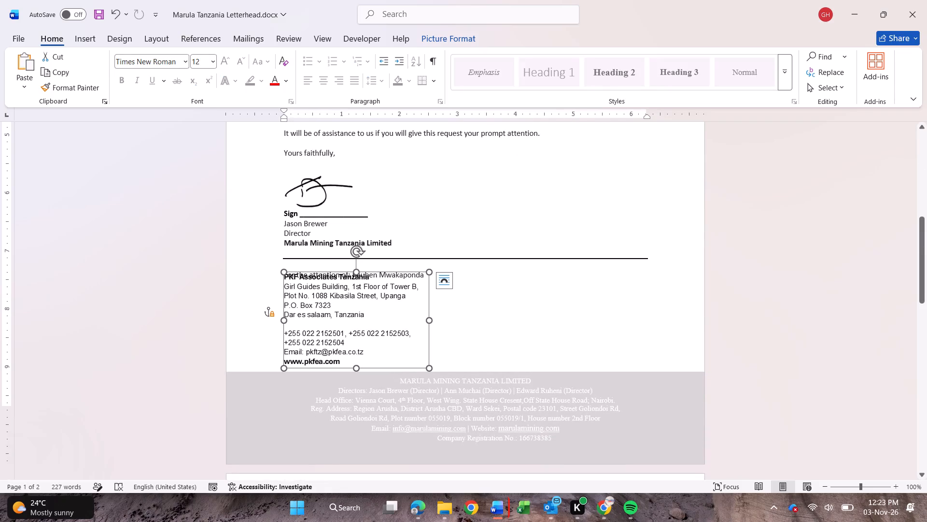
pyautogui.moveTo(389, 269); pyautogui.dragTo(389, 277)
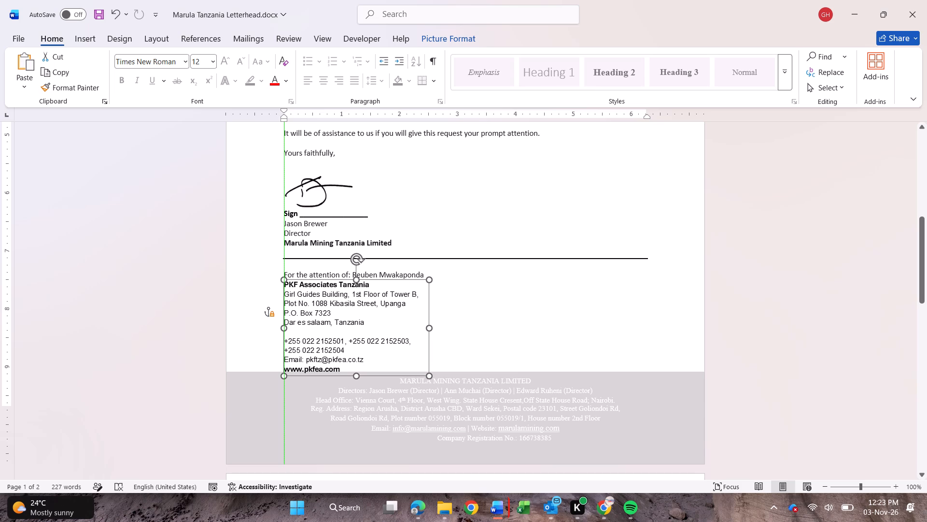
pyautogui.moveTo(389, 277); pyautogui.dragTo(389, 276)
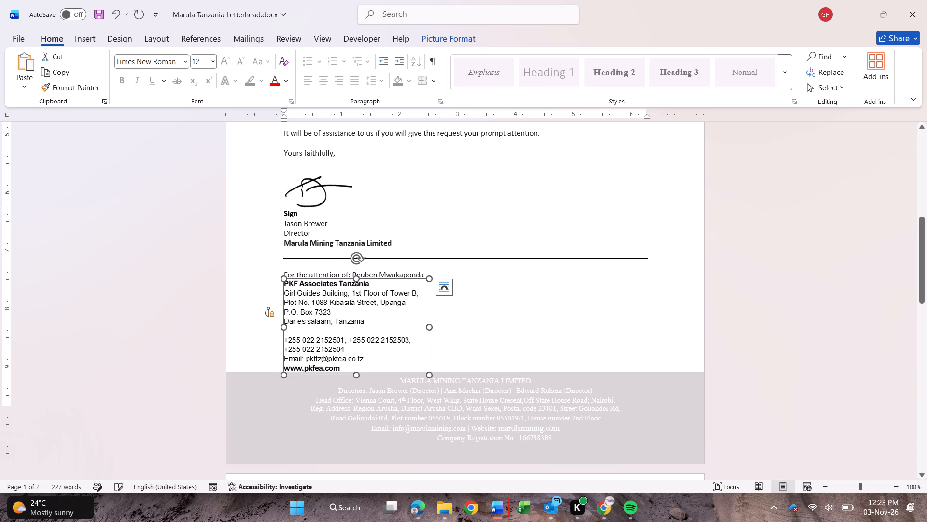
# Delete the blank line between the horizontal rule and the "For the attention of" line.
pyautogui.click(285, 270)
pyautogui.press('BackSpace')
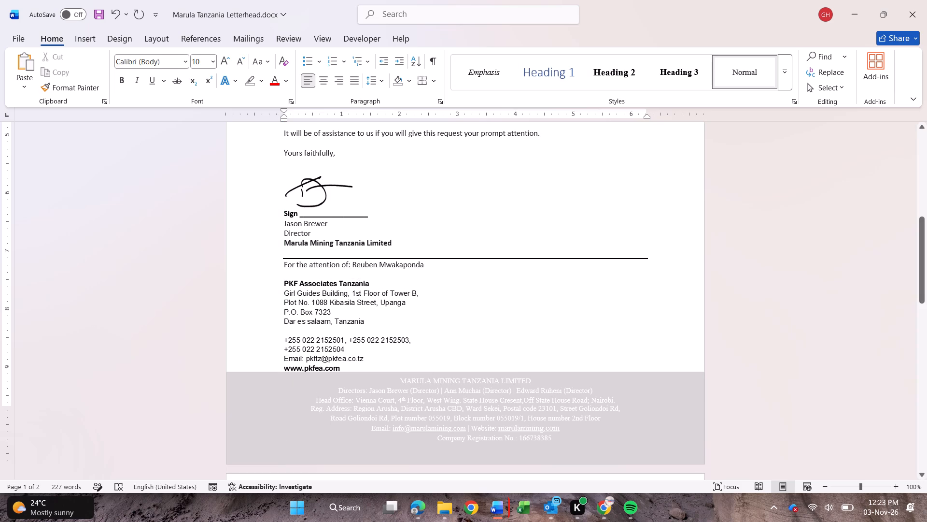
# Review both pages, checking the confirmation form's layout and how the address block sits against the first page's footer.
pyautogui.scroll(-2, 425, 299)
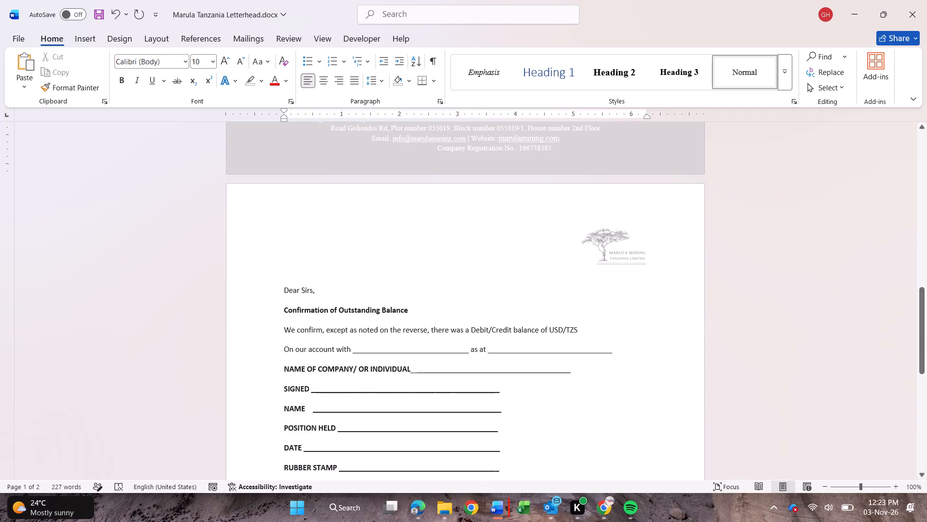
pyautogui.click(278, 294)
pyautogui.scroll(-2, 388, 297)
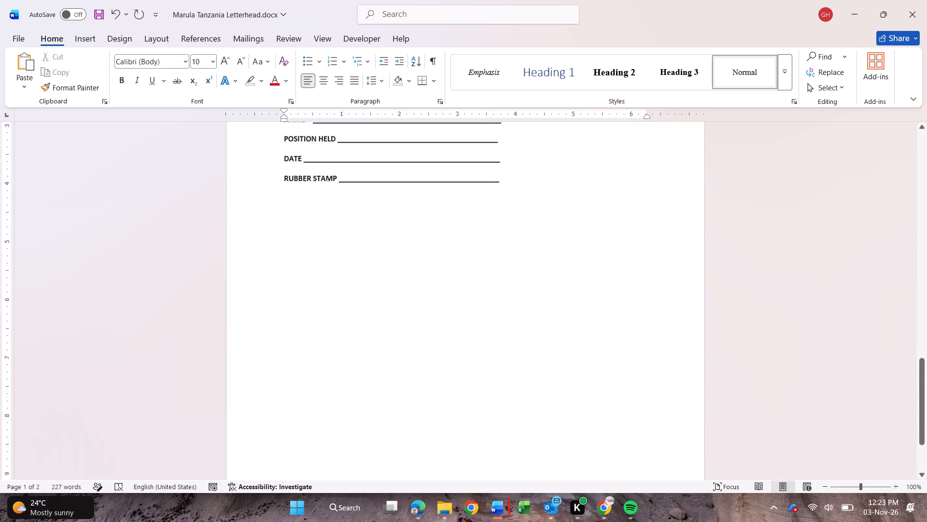
pyautogui.scroll(-4, 388, 296)
pyautogui.scroll(5, 388, 293)
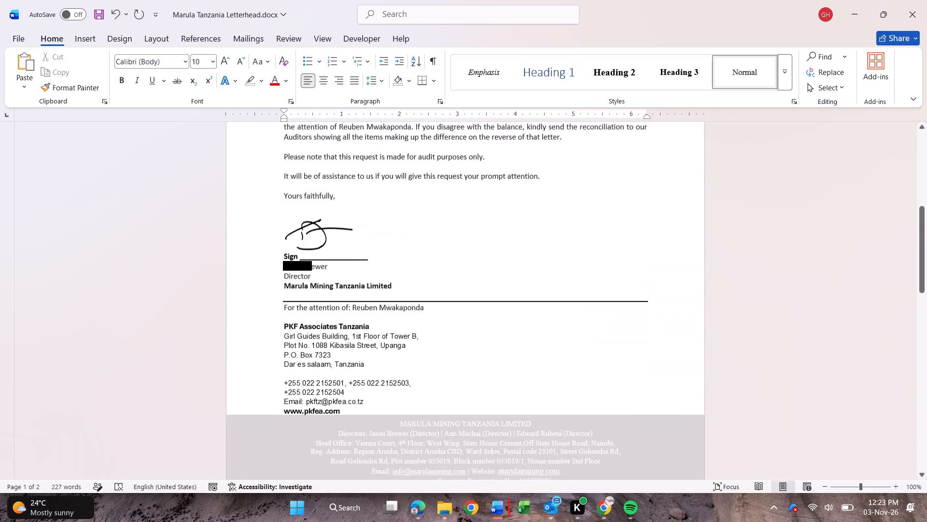
pyautogui.scroll(1, 381, 304)
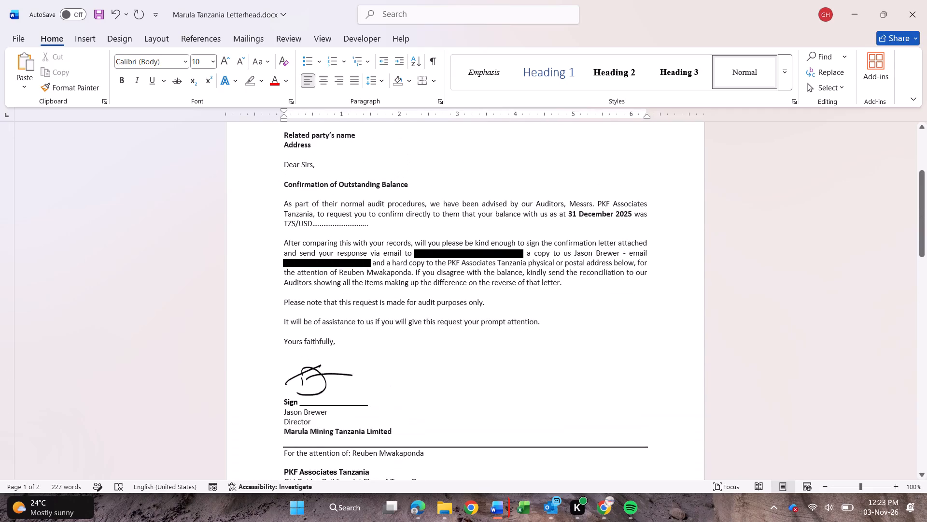
pyautogui.moveTo(925, 192); pyautogui.dragTo(926, 214)
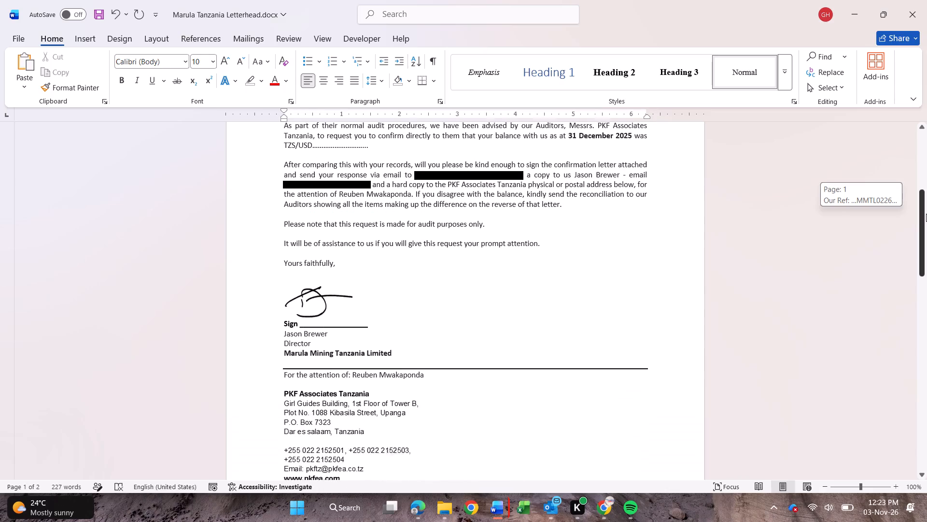
pyautogui.moveTo(926, 214); pyautogui.dragTo(926, 255)
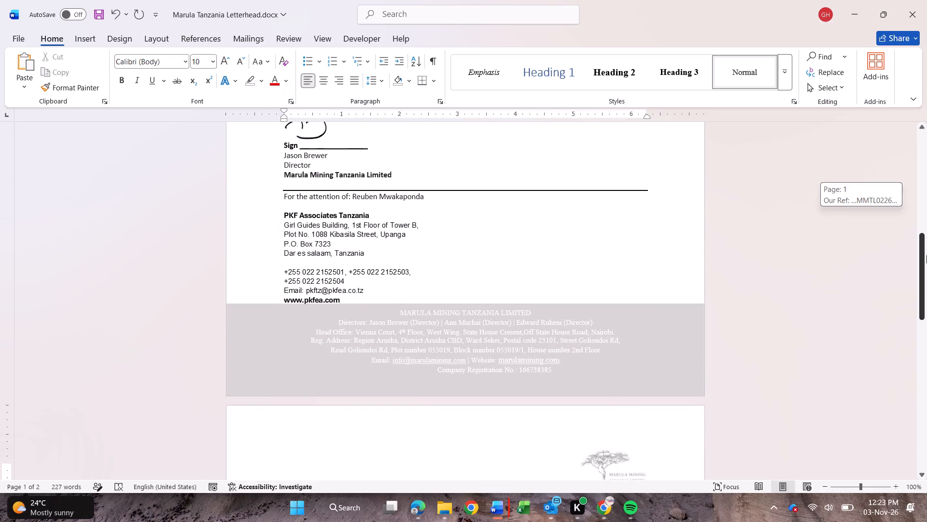
pyautogui.moveTo(926, 255); pyautogui.dragTo(926, 292)
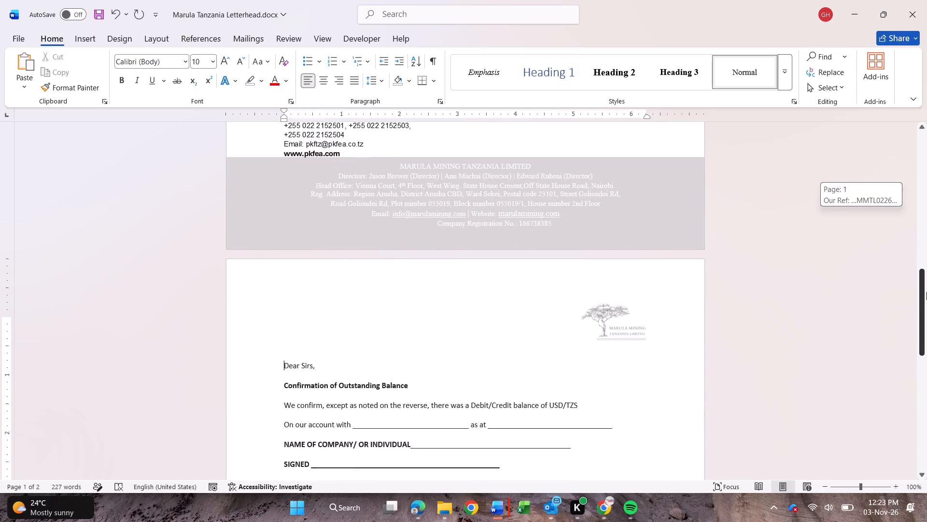
# Nudge the PKF Associates Tanzania address picture up slightly so its last line clears the grey footer band.
pyautogui.moveTo(926, 292); pyautogui.dragTo(921, 258)
pyautogui.click(363, 243)
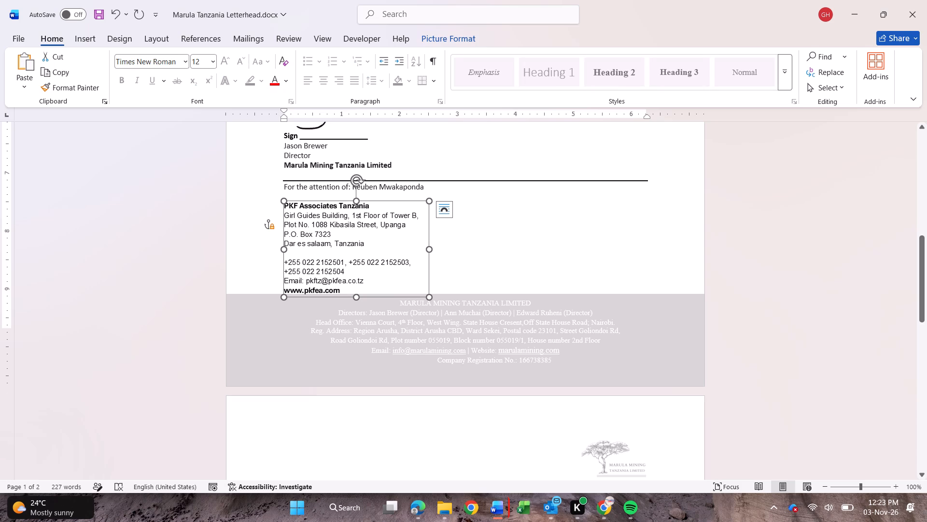
pyautogui.moveTo(375, 200); pyautogui.dragTo(375, 197)
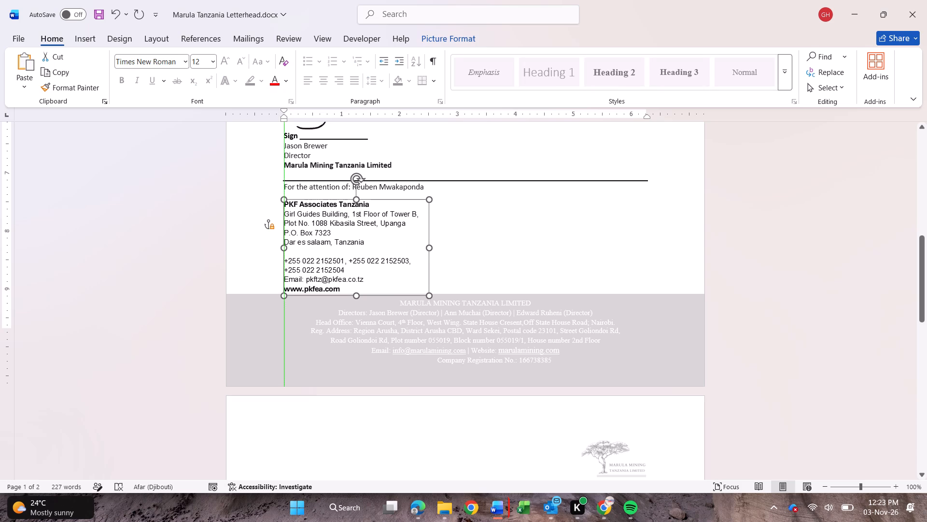
pyautogui.moveTo(375, 197); pyautogui.dragTo(375, 195)
pyautogui.click(585, 227)
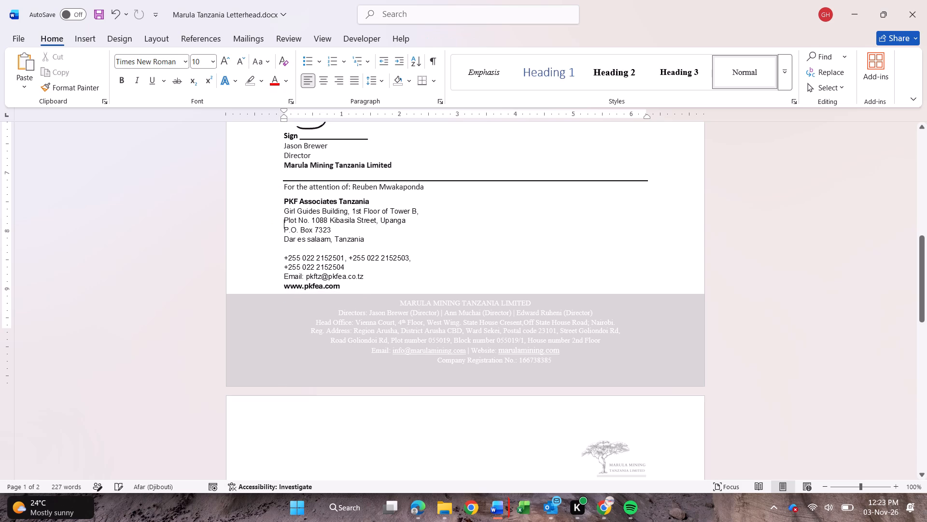
# Save the letter as "Related Party Circulation Letter" in the Marula Mining Tanzania Limited folder, keeping the Word Document format.
pyautogui.moveTo(923, 258); pyautogui.dragTo(926, 312)
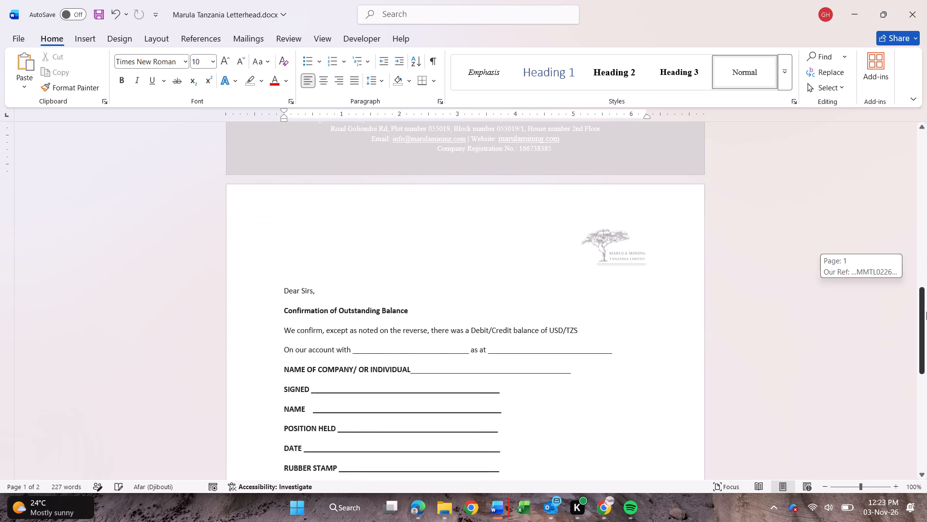
pyautogui.moveTo(926, 312); pyautogui.dragTo(926, 326)
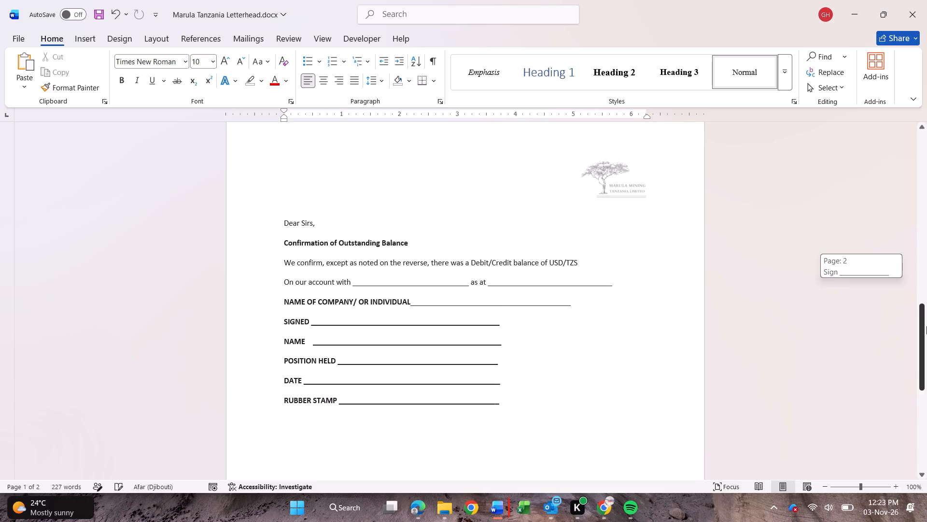
pyautogui.moveTo(926, 326); pyautogui.dragTo(920, 107)
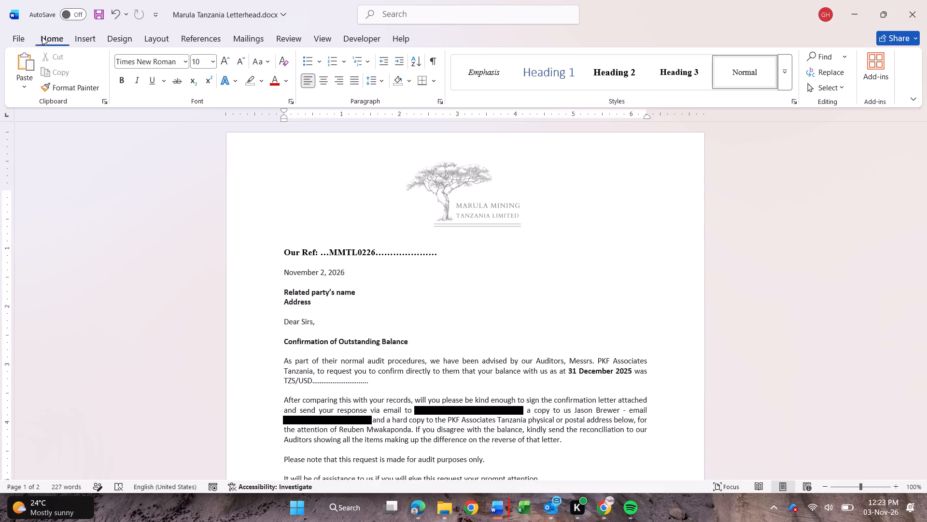
pyautogui.click(23, 41)
pyautogui.click(53, 199)
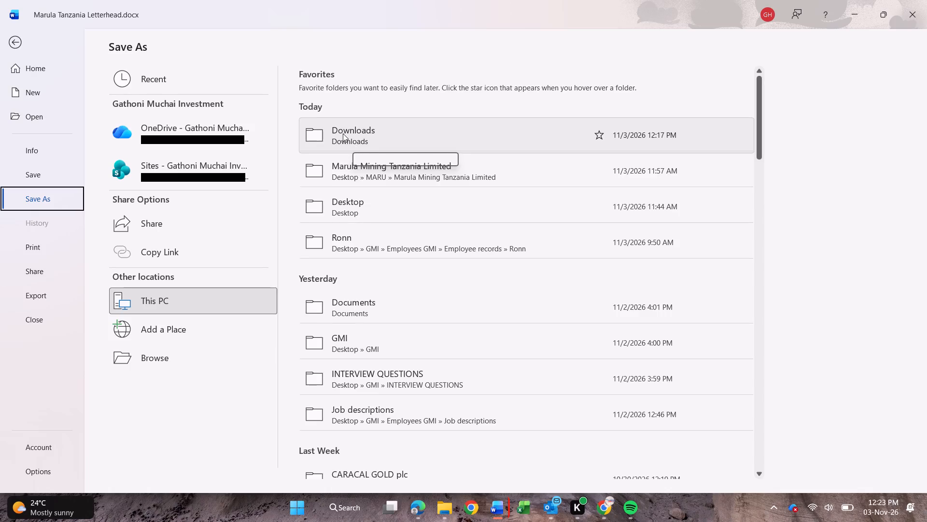
pyautogui.click(383, 176)
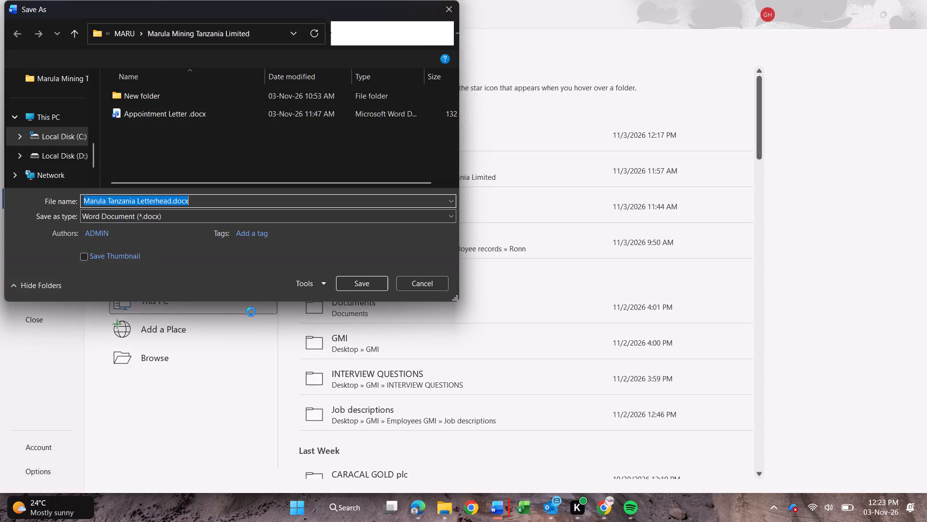
pyautogui.press('BackSpace')
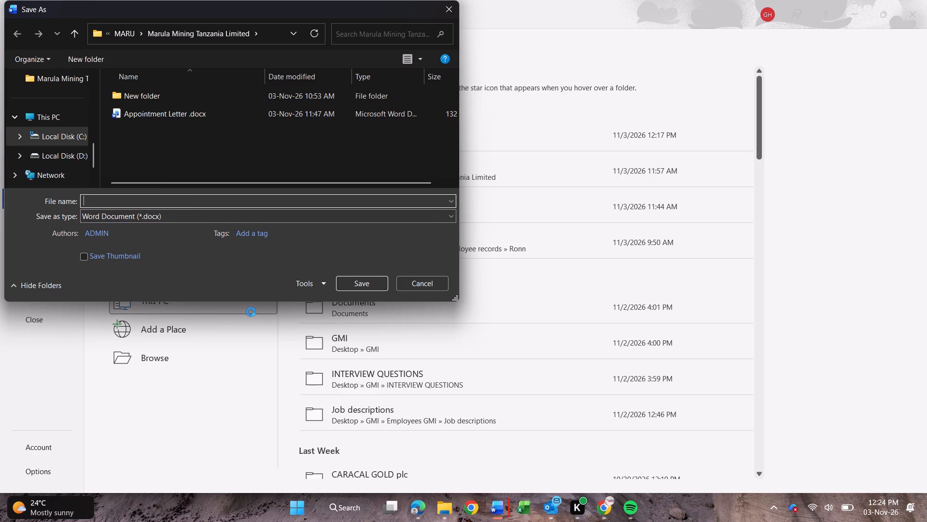
pyautogui.press('r')
pyautogui.press('BackSpace')
pyautogui.press('space')
pyautogui.press('c')
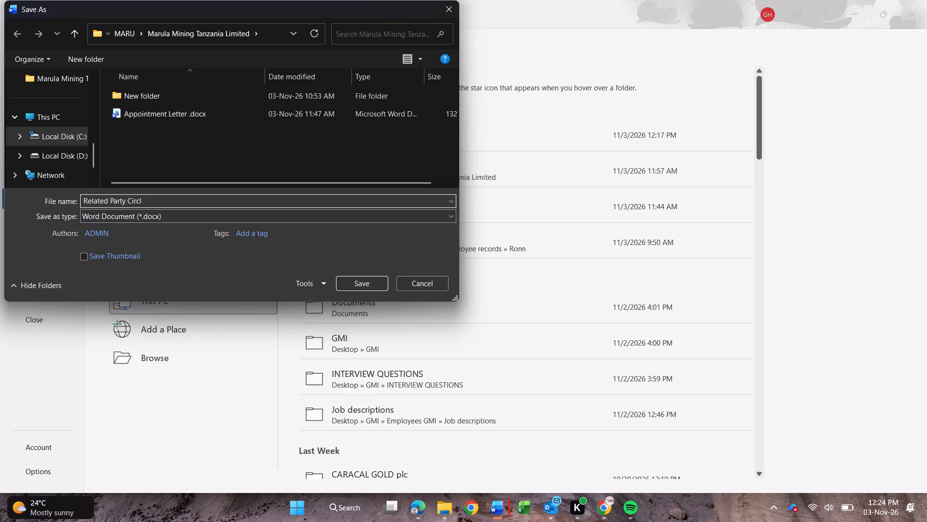
pyautogui.press('BackSpace')
pyautogui.write('ulation')
pyautogui.press('space')
pyautogui.write('eet')
pyautogui.press('BackSpace')
pyautogui.press('BackSpace')
pyautogui.write('tter')
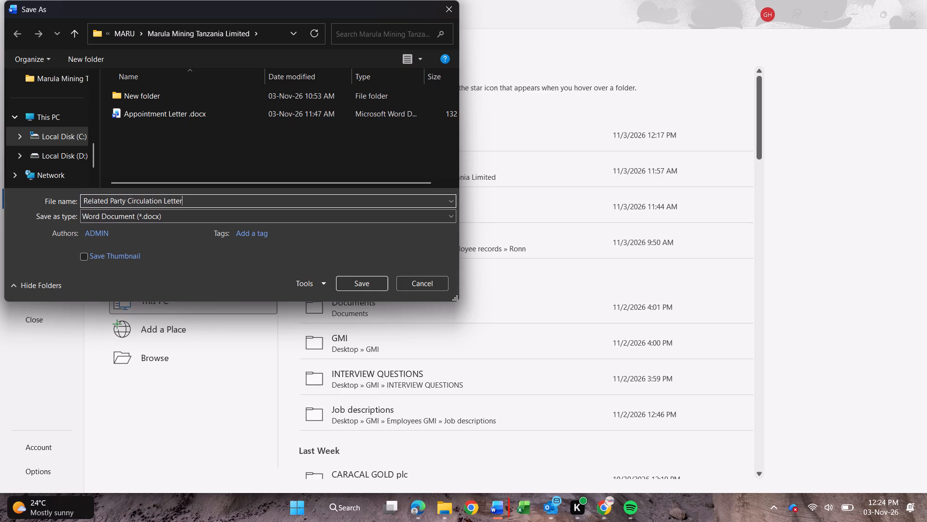
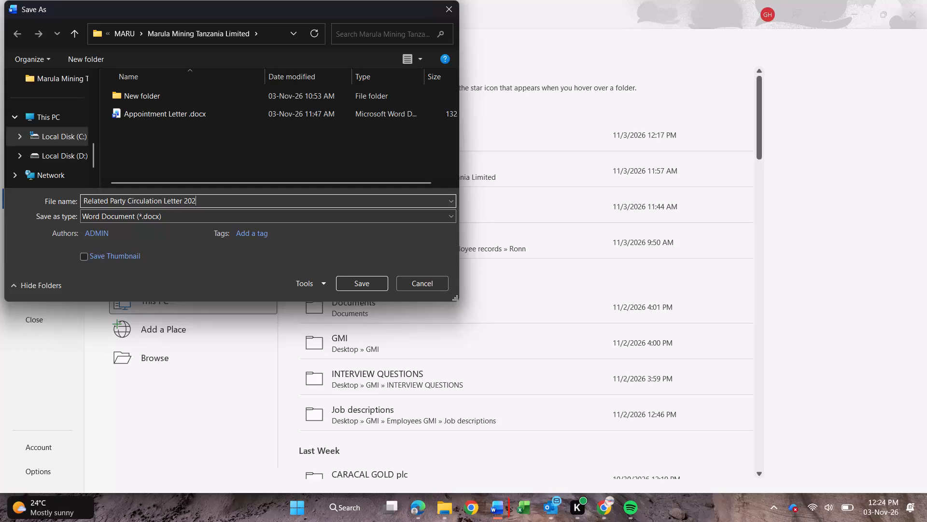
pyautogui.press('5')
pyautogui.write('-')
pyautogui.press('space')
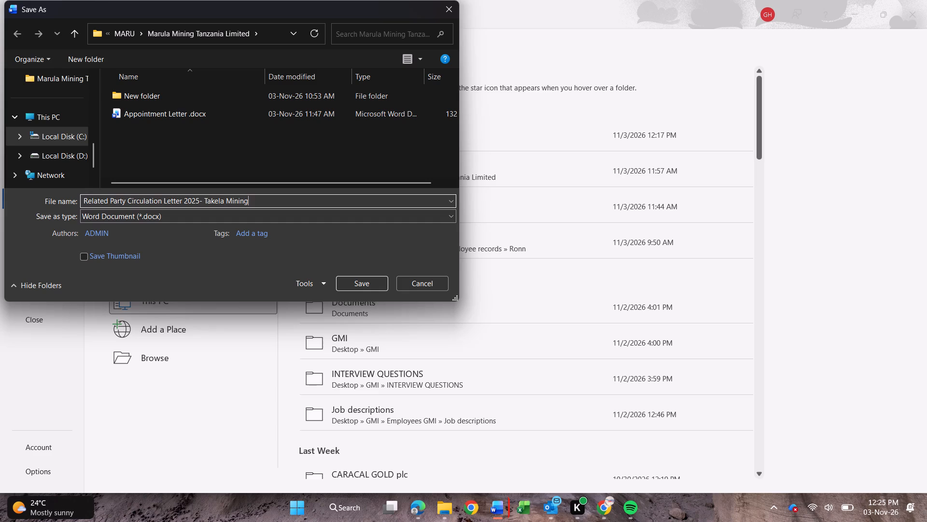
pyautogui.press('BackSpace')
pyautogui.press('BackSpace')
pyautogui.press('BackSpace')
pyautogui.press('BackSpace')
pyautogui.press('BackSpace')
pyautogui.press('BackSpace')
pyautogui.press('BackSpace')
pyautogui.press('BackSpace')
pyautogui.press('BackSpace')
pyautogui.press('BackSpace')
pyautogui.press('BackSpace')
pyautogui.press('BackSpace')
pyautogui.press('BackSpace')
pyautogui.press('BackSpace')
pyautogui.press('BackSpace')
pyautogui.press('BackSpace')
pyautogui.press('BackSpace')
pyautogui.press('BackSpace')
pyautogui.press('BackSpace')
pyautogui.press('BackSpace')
# Save the letter as "Related Party Circulation Letters-2025 Takela Mining-Unpaid Share Capital Balance-ccPKF Auditor".
pyautogui.press('s')
pyautogui.write('-29')
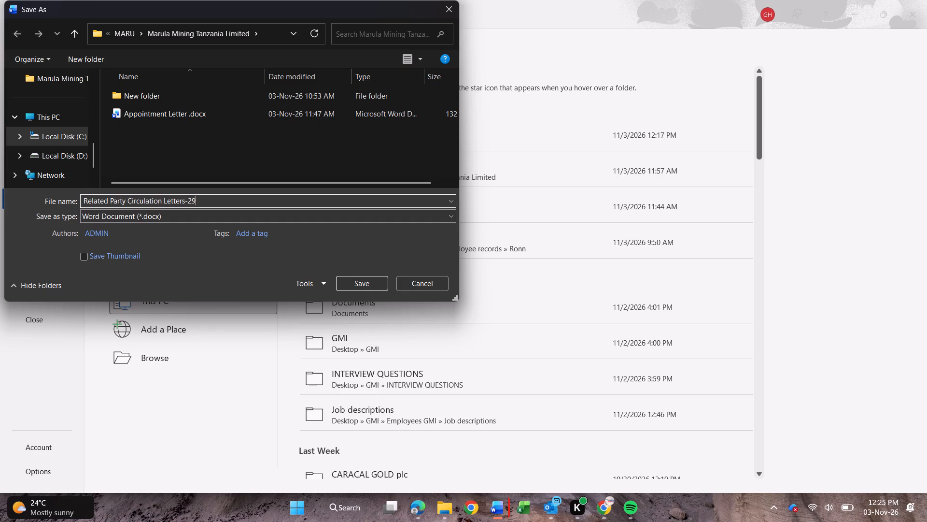
pyautogui.press('BackSpace')
pyautogui.write('025')
pyautogui.press('BackSpace')
pyautogui.press('BackSpace')
pyautogui.press('BackSpace')
pyautogui.write('kela')
pyautogui.press('space')
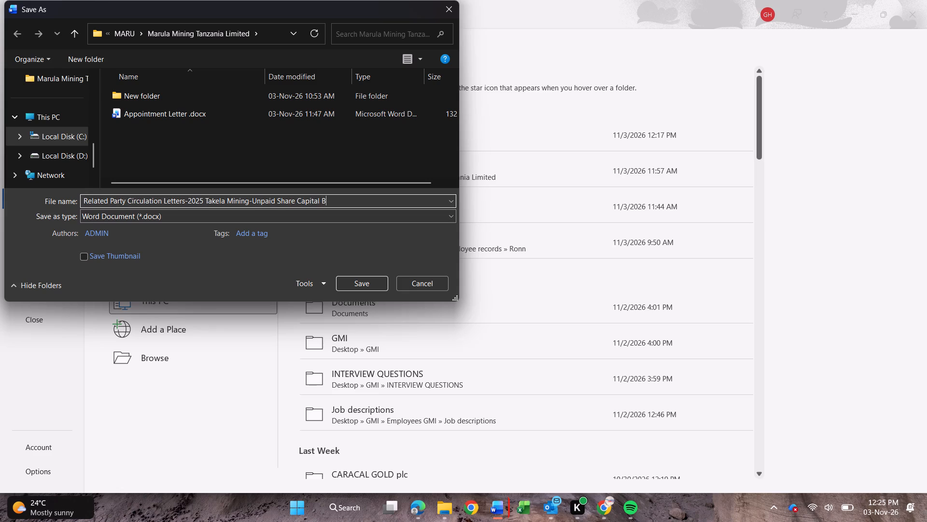
pyautogui.write('ance')
pyautogui.press('-')
pyautogui.write('cc')
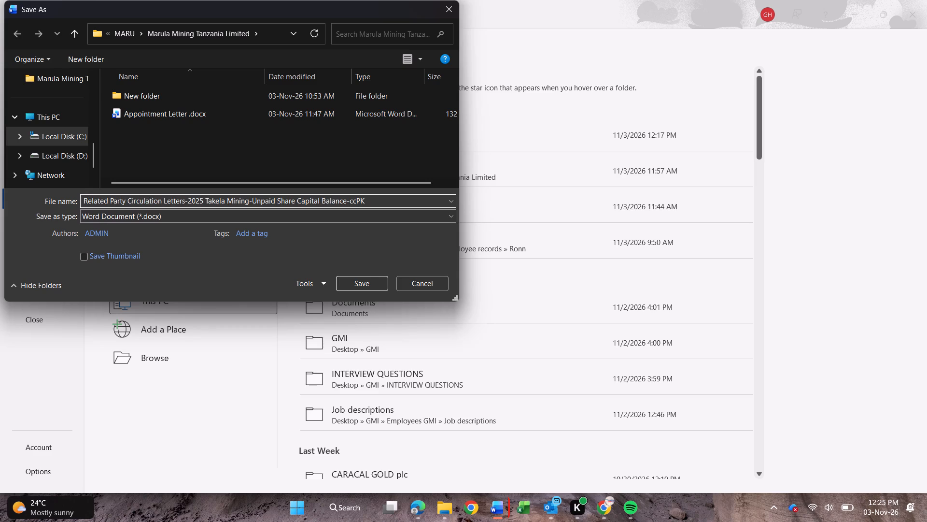
pyautogui.press('u')
pyautogui.write('di')
pyautogui.write('tor')
pyautogui.click(373, 286)
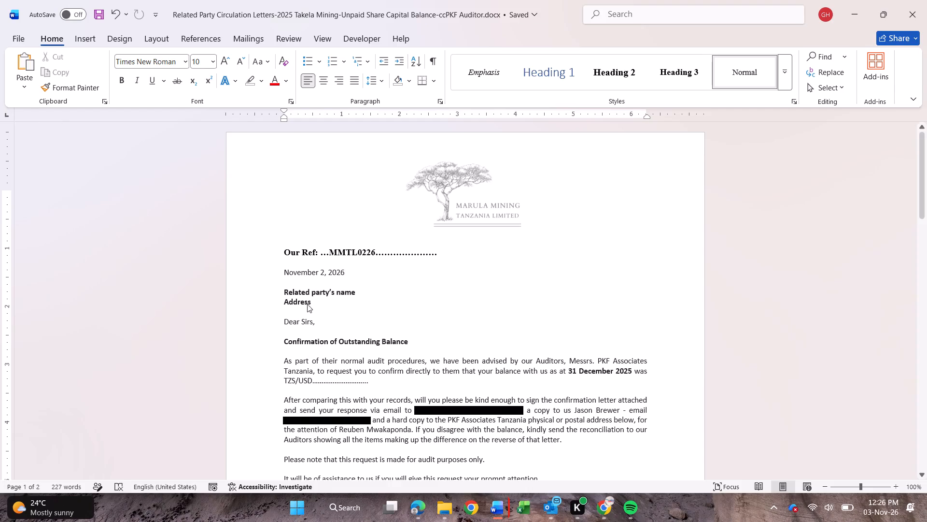
# Enter "Takela Mining Tanzania Limited" after the "Related party's name" label, separated by a colon.
pyautogui.click(362, 294)
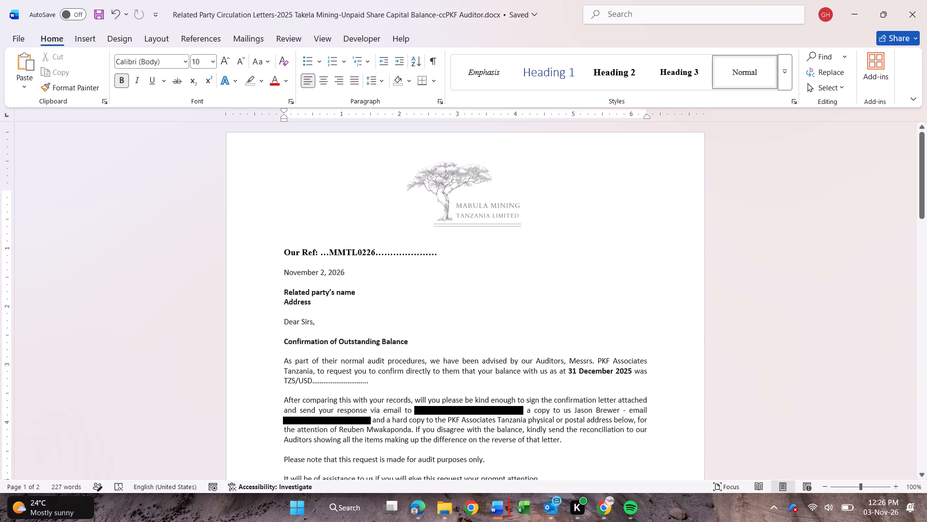
pyautogui.press('space')
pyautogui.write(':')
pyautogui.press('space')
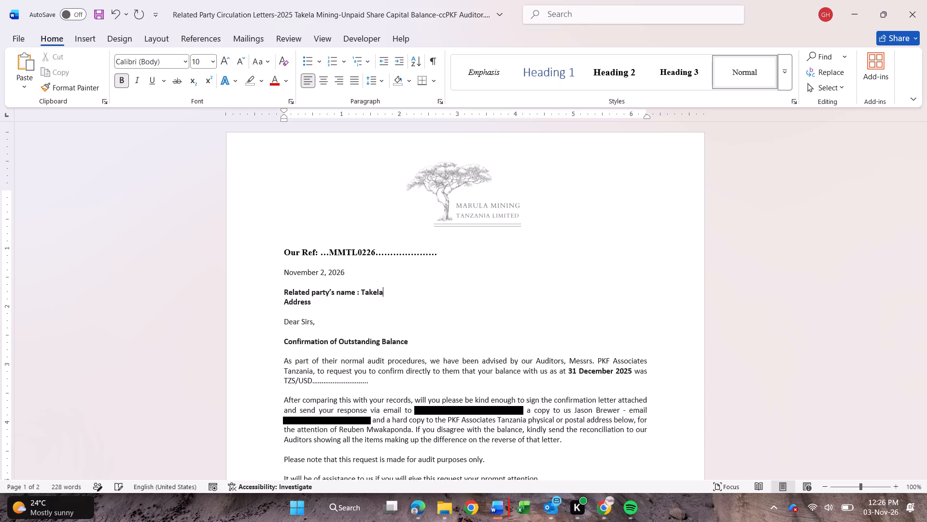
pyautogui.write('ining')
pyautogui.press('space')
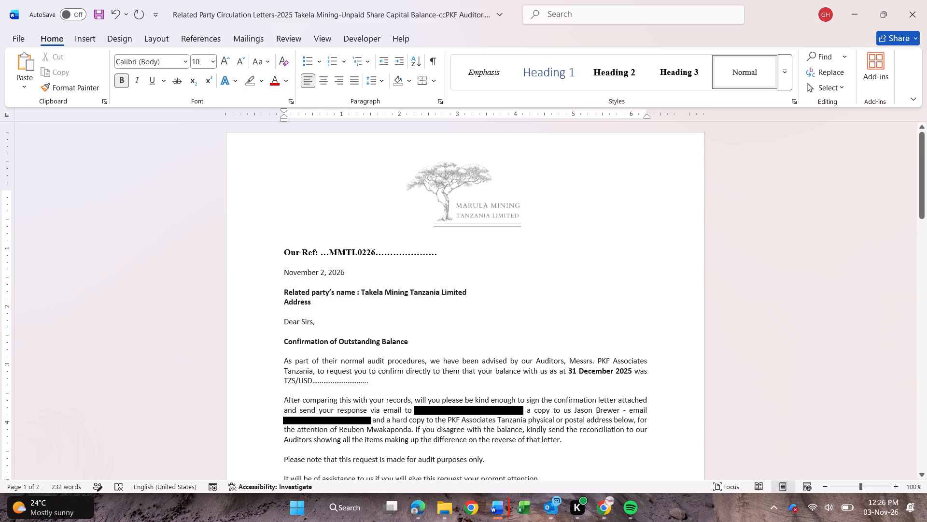
# Add the related party's P.O. box line and the "Arusha,Tanzania" line between the company name and the "Address" placeholder.
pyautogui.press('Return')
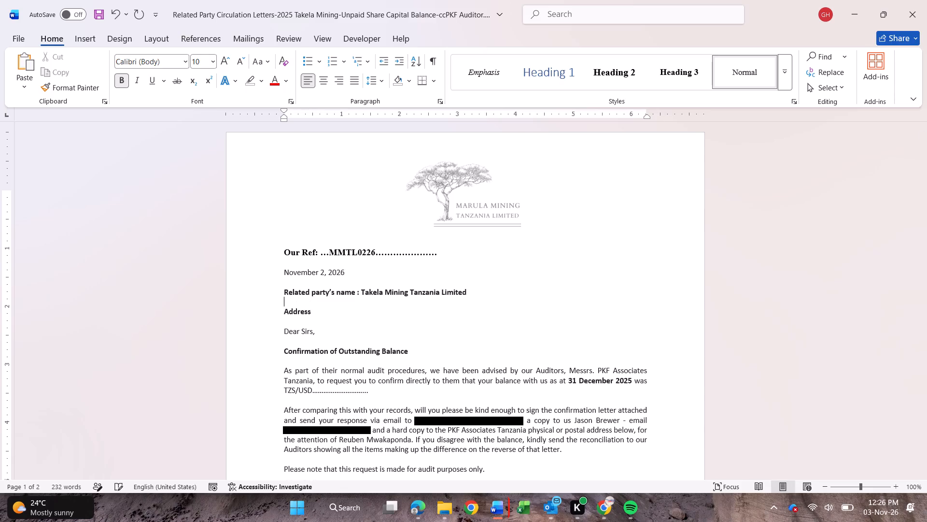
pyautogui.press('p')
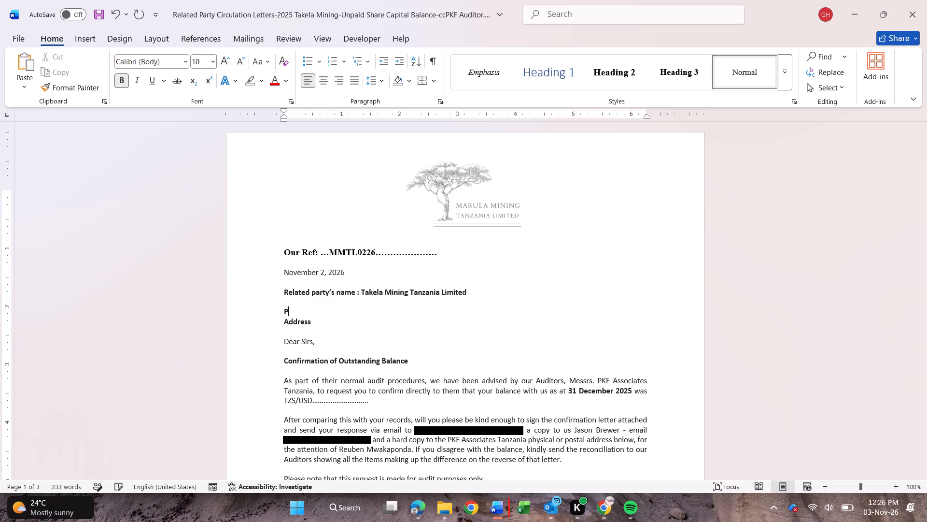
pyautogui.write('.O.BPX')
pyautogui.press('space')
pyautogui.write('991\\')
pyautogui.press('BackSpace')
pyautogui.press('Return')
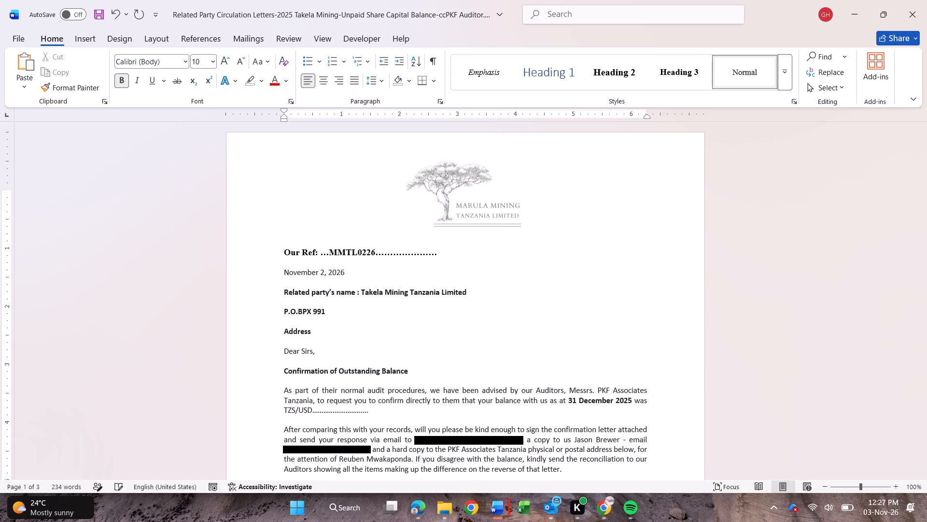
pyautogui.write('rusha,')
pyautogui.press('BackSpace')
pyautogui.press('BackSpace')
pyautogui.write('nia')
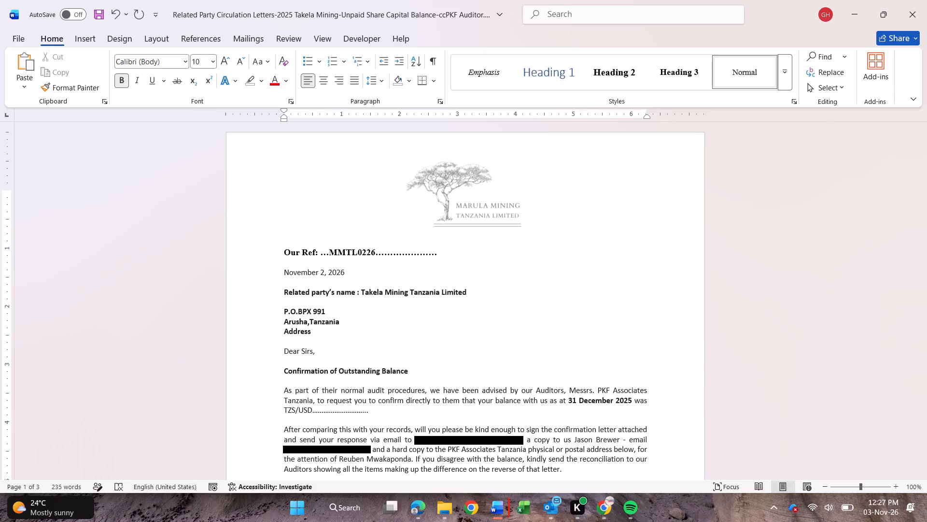
# Add the related party's building name on its own line below the city and country.
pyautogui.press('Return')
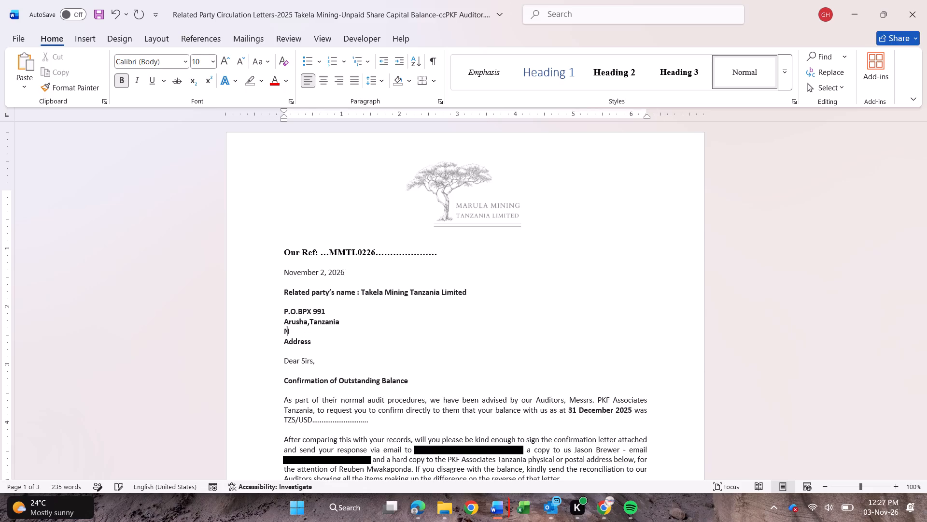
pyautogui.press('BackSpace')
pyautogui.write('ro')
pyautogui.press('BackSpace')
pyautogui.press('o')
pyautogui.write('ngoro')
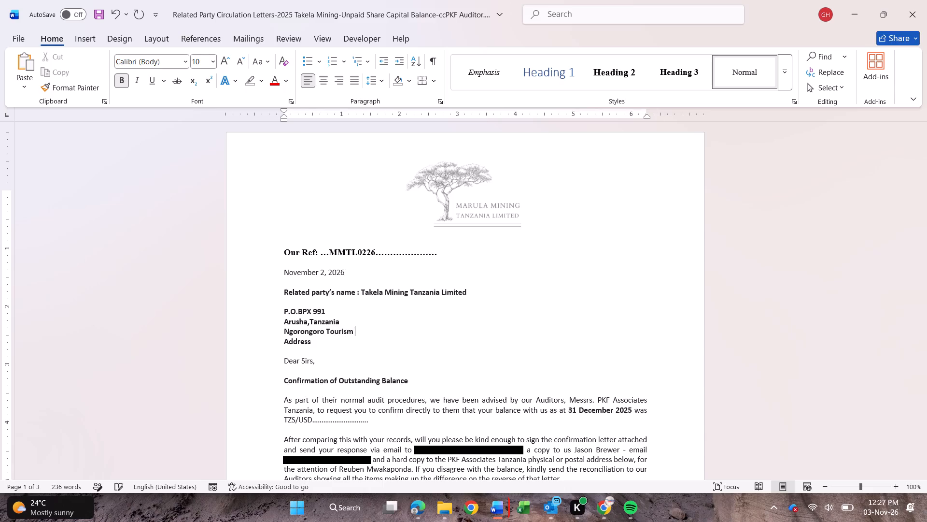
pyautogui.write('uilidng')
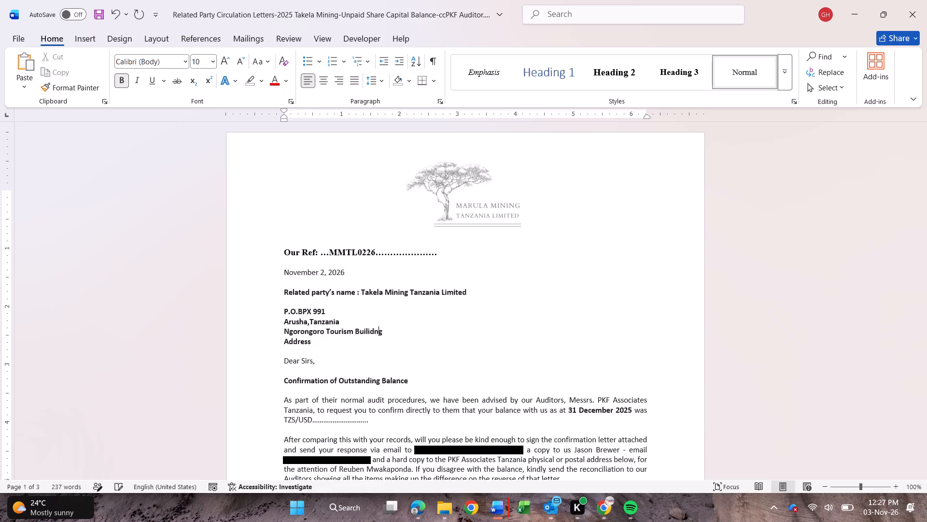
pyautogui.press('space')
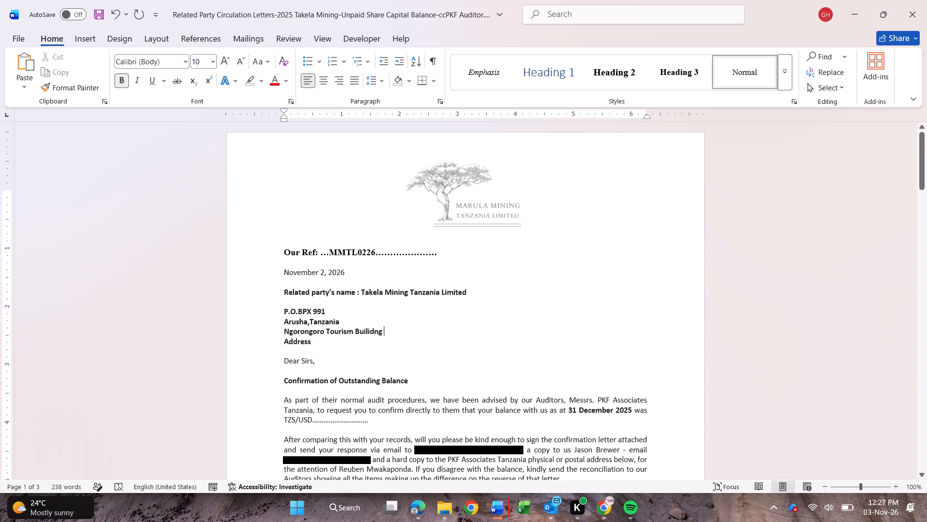
# Delete the "Related party's name :" label in front of the Takela Mining company name.
pyautogui.moveTo(361, 289); pyautogui.dragTo(359, 290)
pyautogui.moveTo(359, 290); pyautogui.dragTo(282, 291)
pyautogui.press('BackSpace')
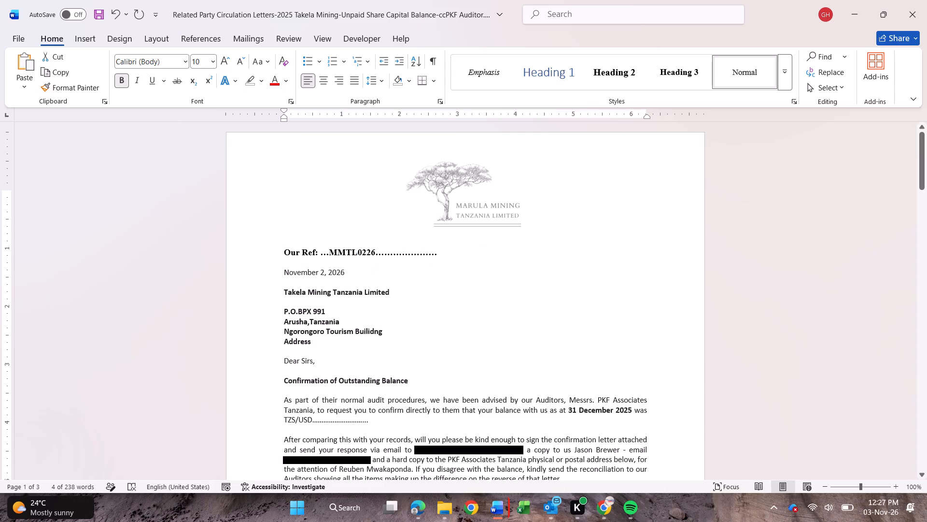
# Correct the misspelled "BPX" to "BOX" in the recipient's P.O. box line.
pyautogui.click(307, 310)
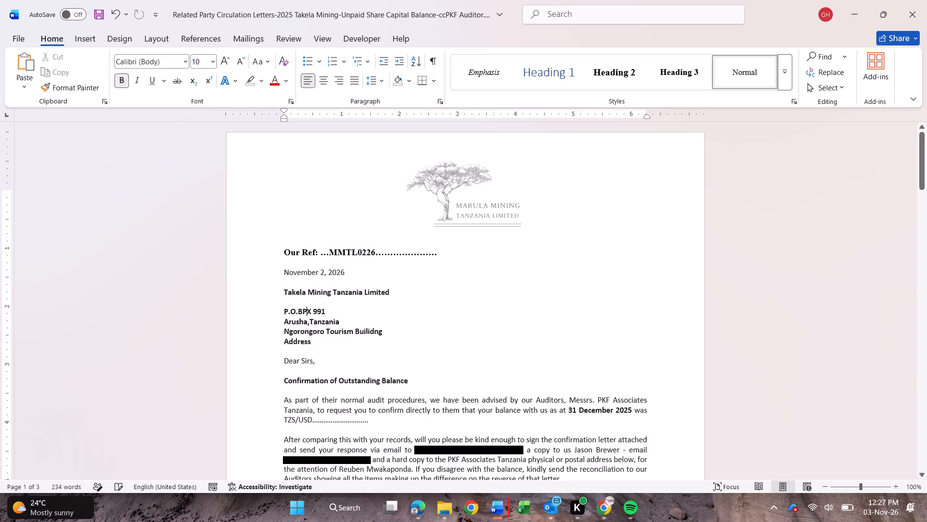
pyautogui.press('BackSpace')
pyautogui.press('o')
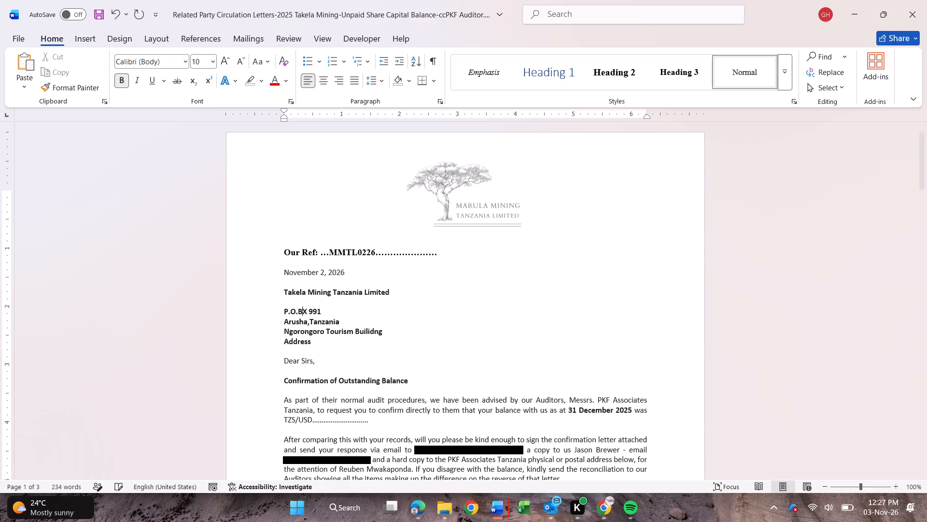
pyautogui.click(537, 321)
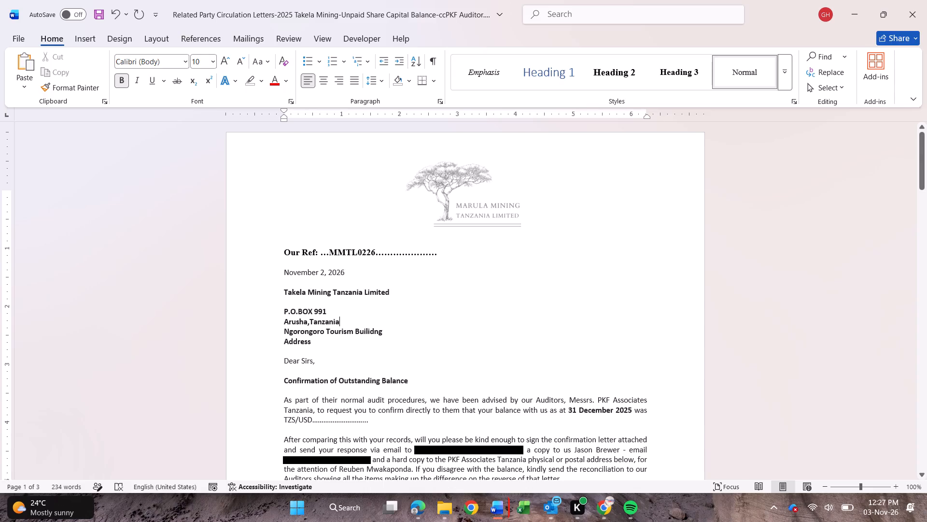
# Delete the "Address" placeholder below the building name in the recipient's address block.
pyautogui.moveTo(313, 344); pyautogui.dragTo(289, 344)
pyautogui.moveTo(289, 344); pyautogui.dragTo(283, 342)
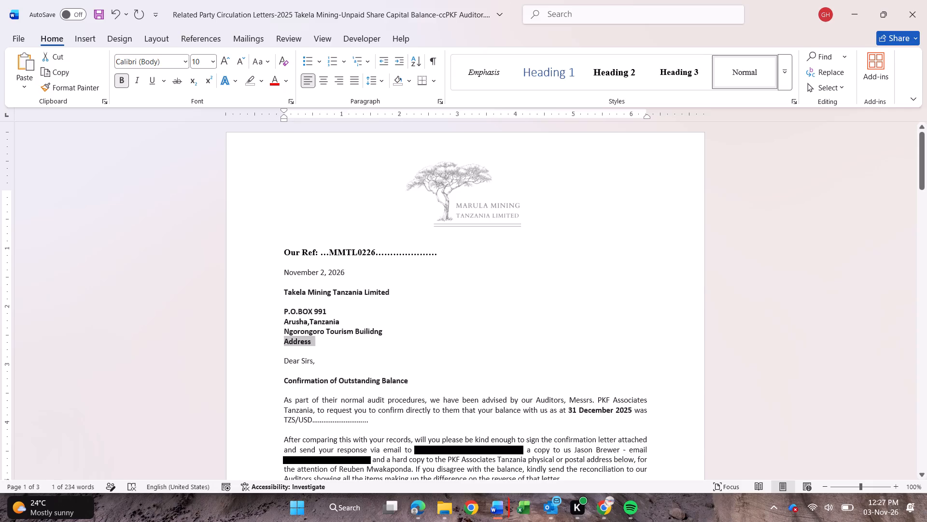
pyautogui.press('BackSpace')
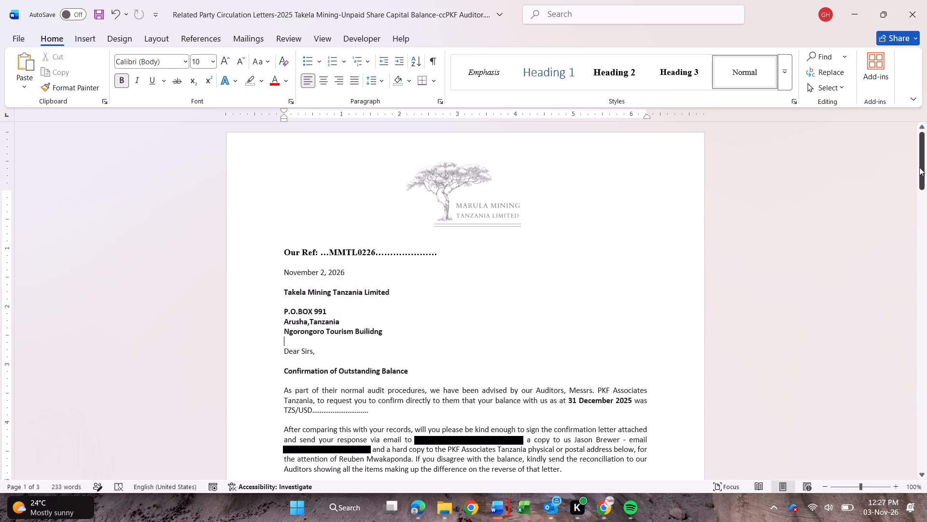
# Make the name of the director receiving the reply copy bold in the paragraph about sending the response.
pyautogui.moveTo(921, 167); pyautogui.dragTo(924, 183)
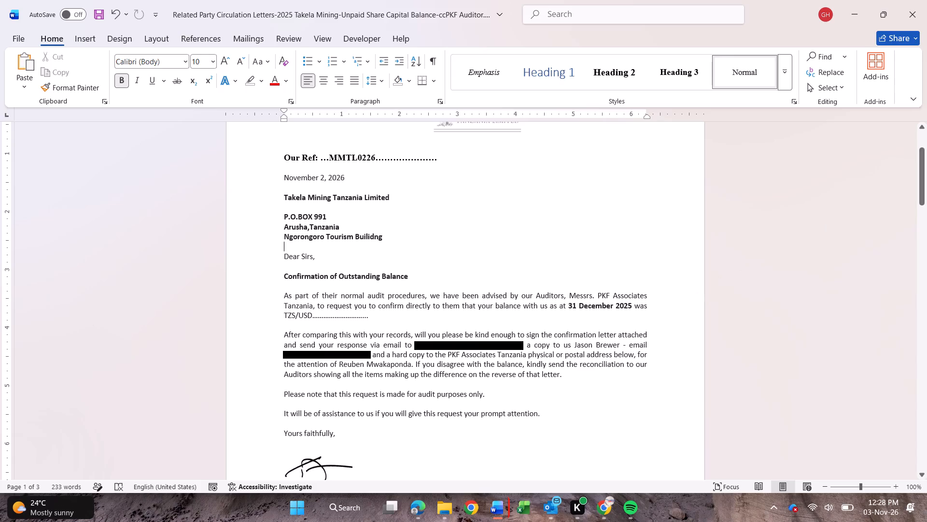
pyautogui.moveTo(575, 345); pyautogui.dragTo(610, 343)
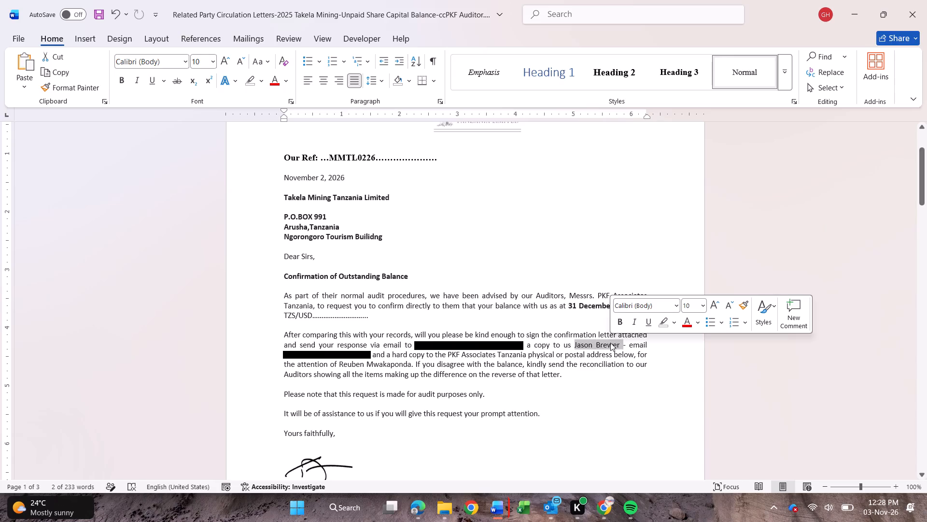
pyautogui.click(619, 319)
pyautogui.click(619, 377)
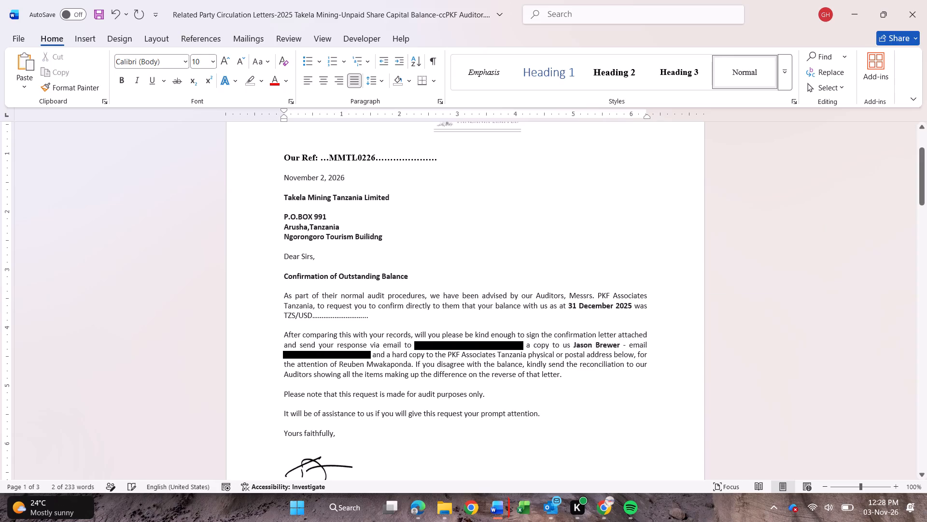
# Move the PKF Associates Tanzania address image down so it sits below the horizontal line under the signature block.
pyautogui.moveTo(921, 165); pyautogui.dragTo(921, 170)
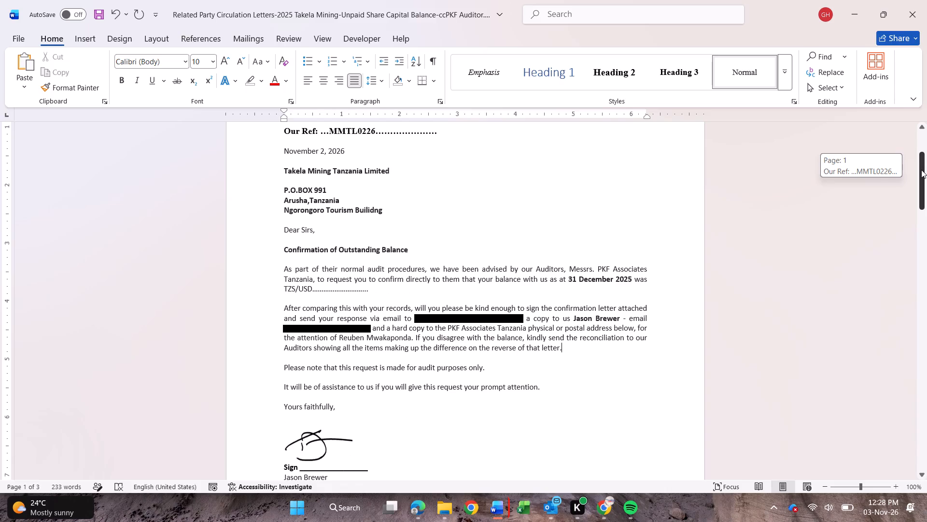
pyautogui.moveTo(921, 170); pyautogui.dragTo(924, 183)
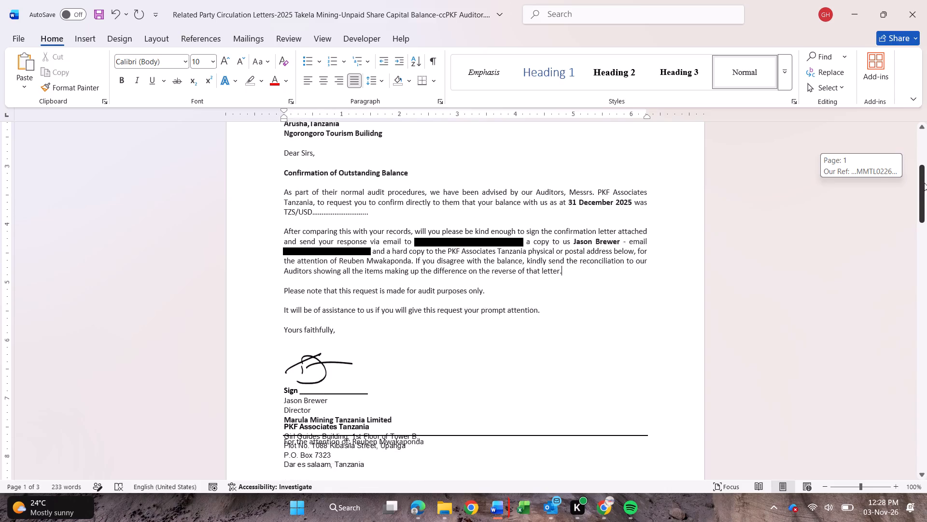
pyautogui.moveTo(924, 183); pyautogui.dragTo(926, 196)
pyautogui.click(343, 349)
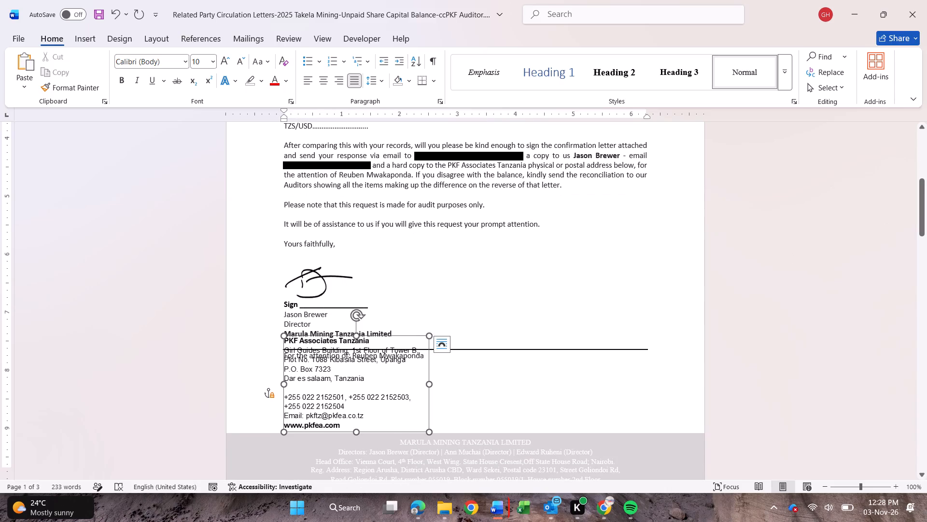
pyautogui.moveTo(394, 335); pyautogui.dragTo(395, 358)
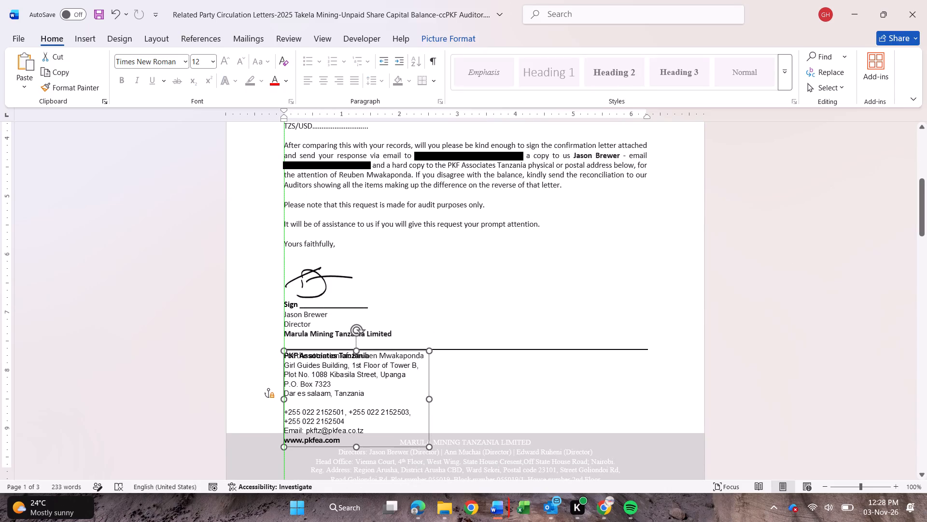
pyautogui.moveTo(395, 358); pyautogui.dragTo(392, 364)
pyautogui.click(350, 239)
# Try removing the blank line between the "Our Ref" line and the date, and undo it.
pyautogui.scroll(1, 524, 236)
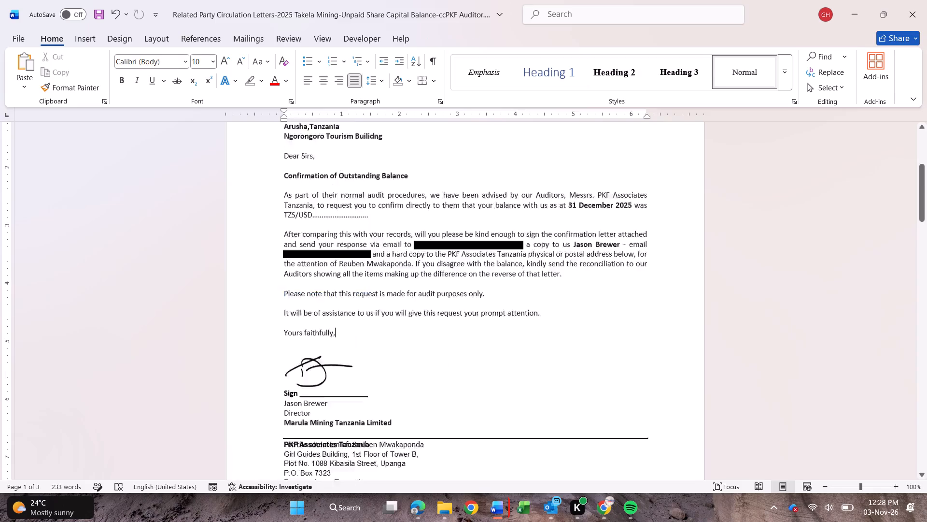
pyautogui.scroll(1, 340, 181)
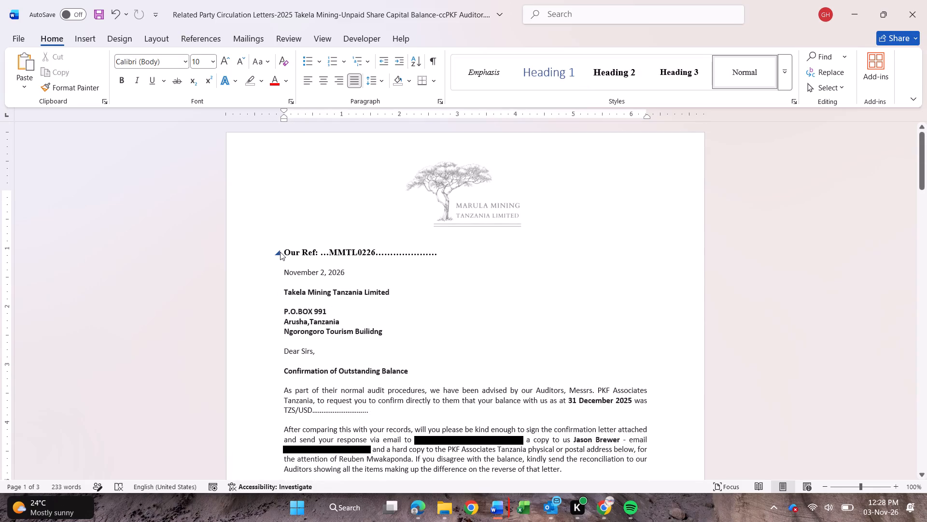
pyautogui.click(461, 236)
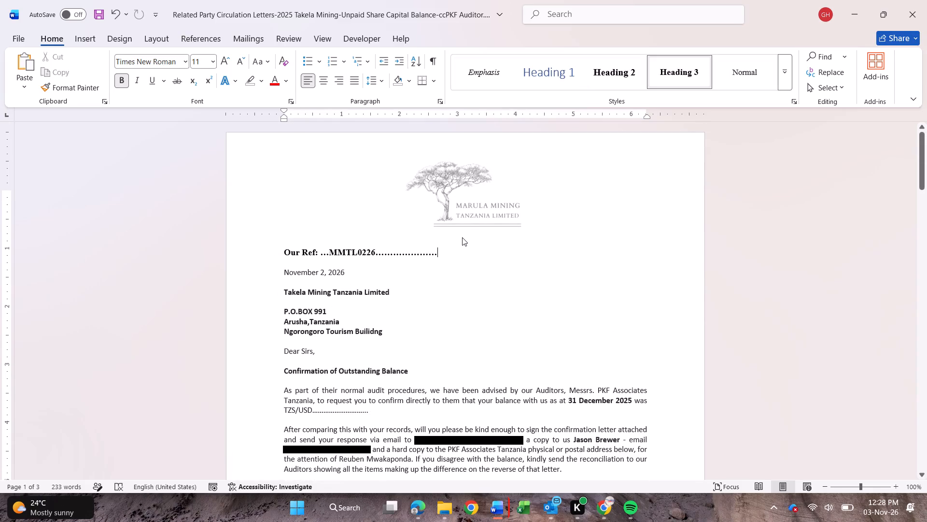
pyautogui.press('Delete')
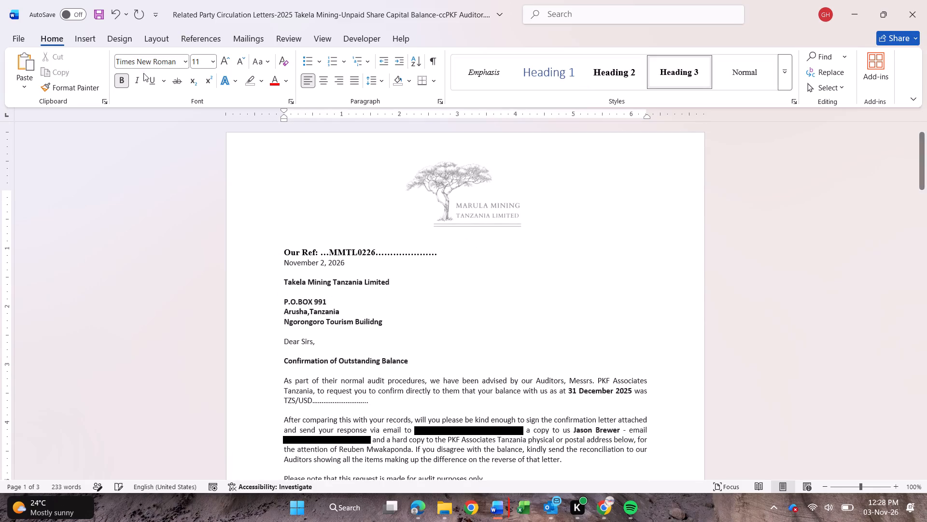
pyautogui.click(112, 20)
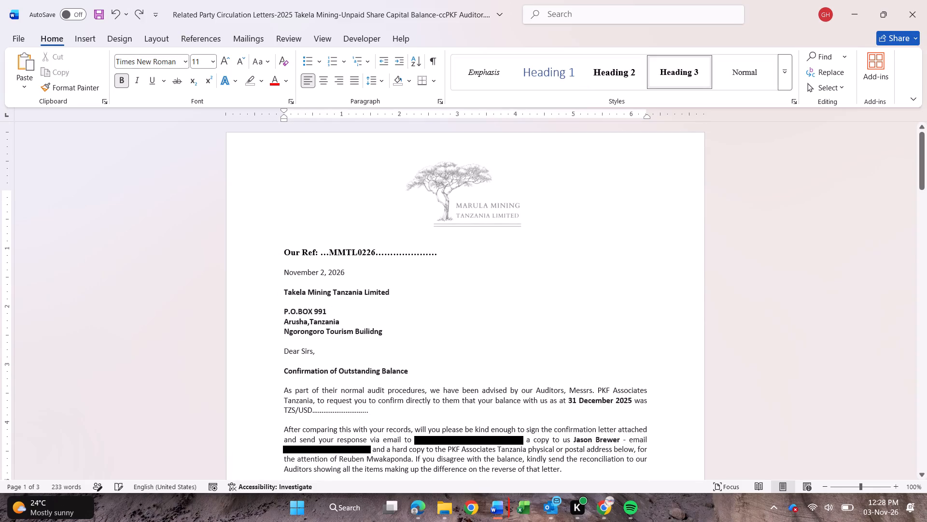
# Remove the blank line between the Takela Mining Tanzania Limited name and the P.O. Box line.
pyautogui.click(283, 314)
pyautogui.press('BackSpace')
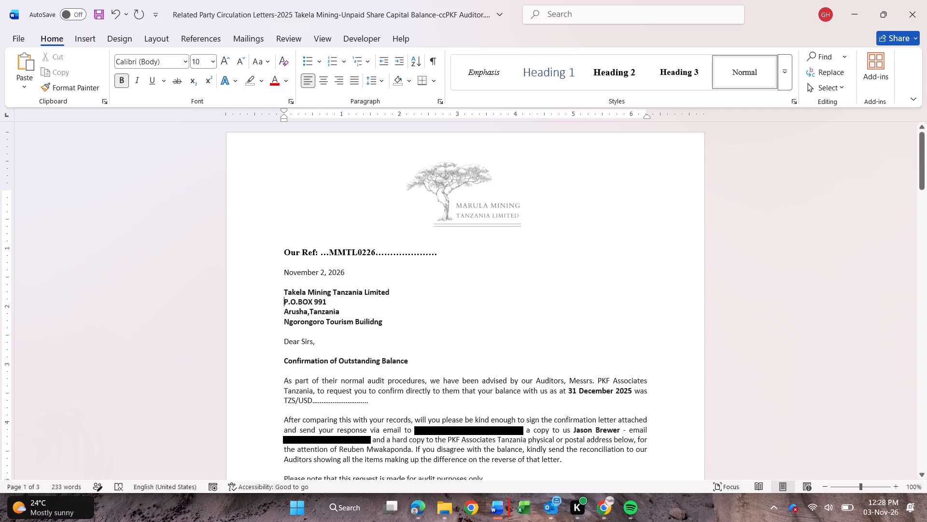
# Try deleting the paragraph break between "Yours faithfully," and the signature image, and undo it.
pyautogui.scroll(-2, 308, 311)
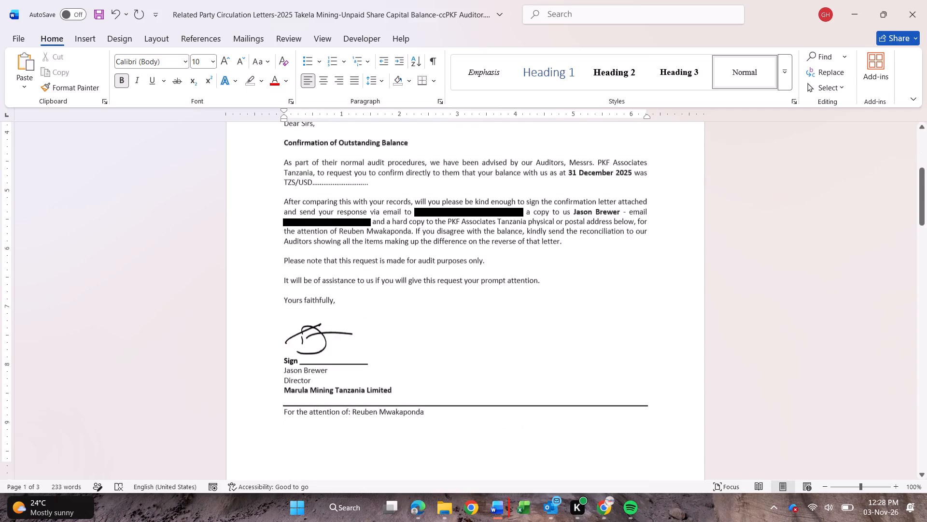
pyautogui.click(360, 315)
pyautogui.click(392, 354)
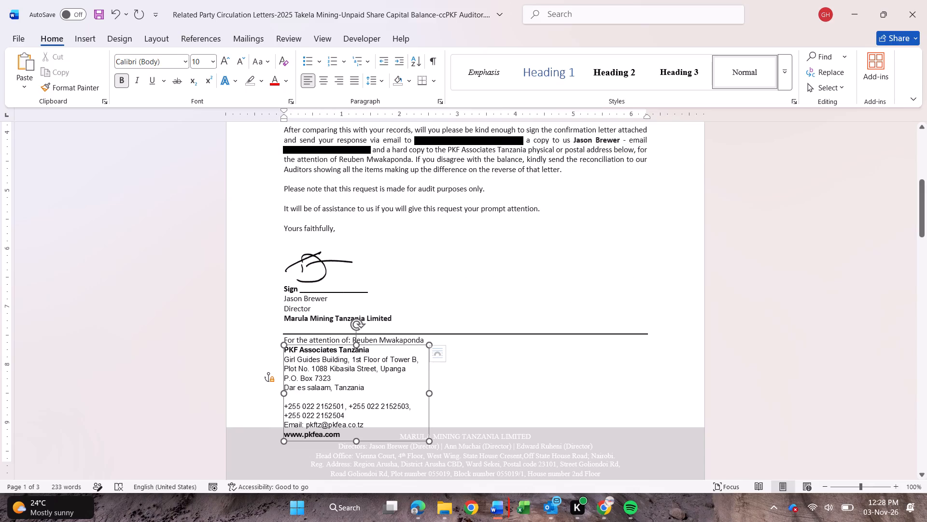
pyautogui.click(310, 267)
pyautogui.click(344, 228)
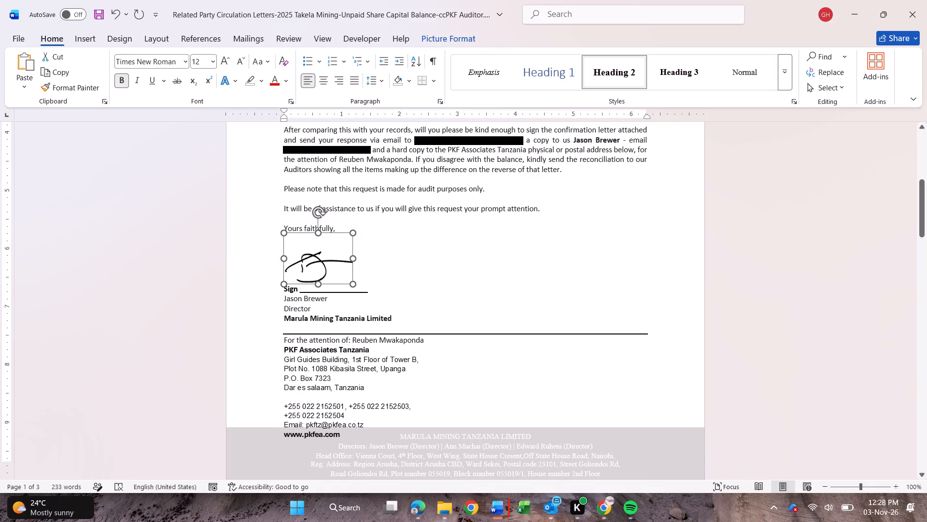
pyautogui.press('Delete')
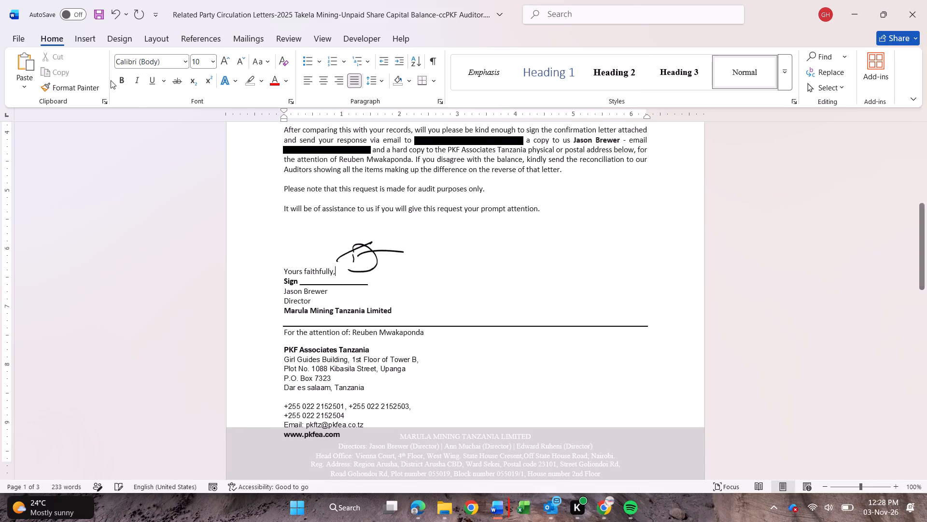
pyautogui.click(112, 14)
# Shrink the signature image to about 0.73" high by 0.99" wide.
pyautogui.click(322, 249)
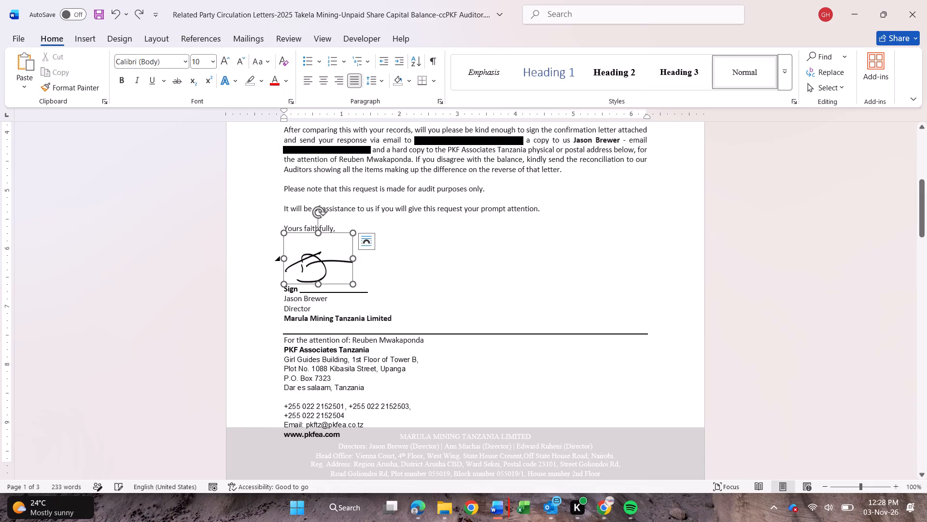
pyautogui.moveTo(354, 232); pyautogui.dragTo(351, 233)
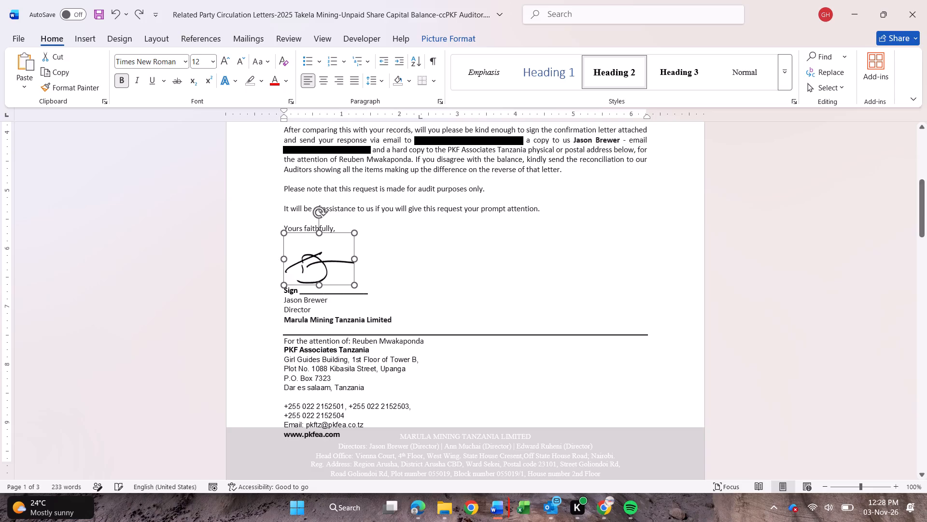
pyautogui.moveTo(351, 233); pyautogui.dragTo(341, 247)
pyautogui.click(466, 263)
# Set the signature image's text wrapping to Top and Bottom.
pyautogui.click(313, 260)
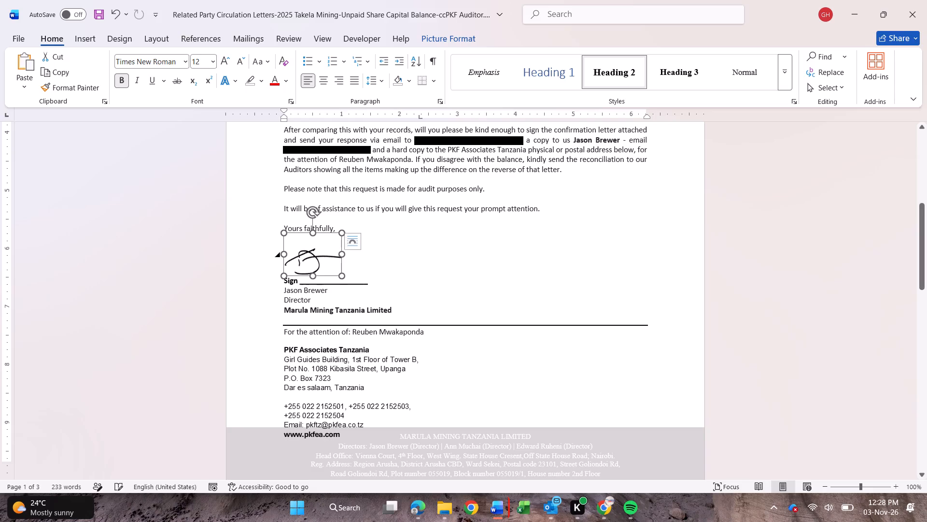
pyautogui.click(362, 244)
pyautogui.click(393, 330)
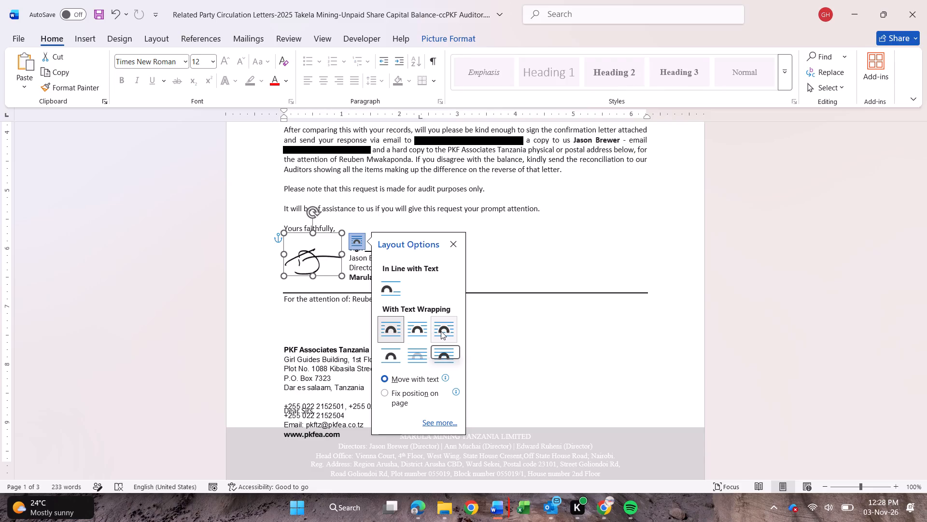
pyautogui.click(397, 354)
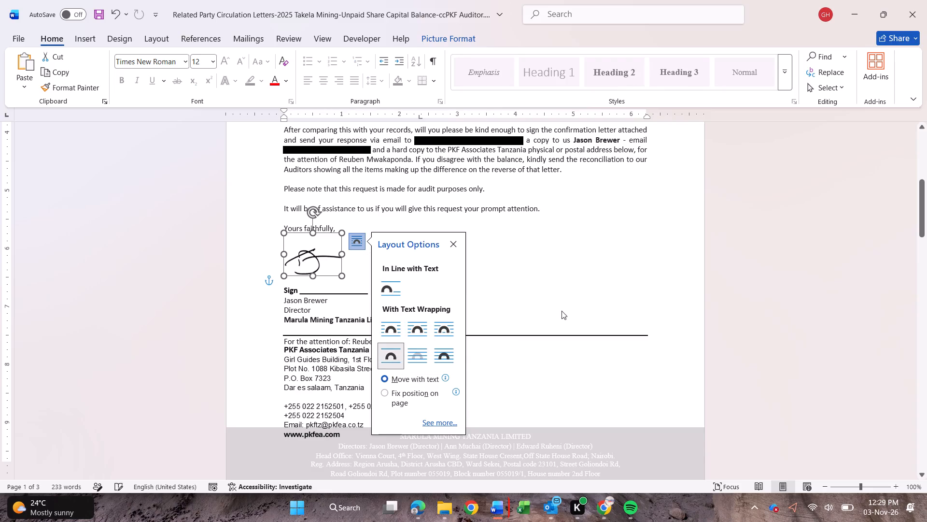
pyautogui.click(562, 311)
# Move the signature image so it sits directly above the "Sign" line.
pyautogui.click(314, 259)
pyautogui.moveTo(314, 259); pyautogui.dragTo(333, 272)
pyautogui.moveTo(314, 260); pyautogui.dragTo(331, 274)
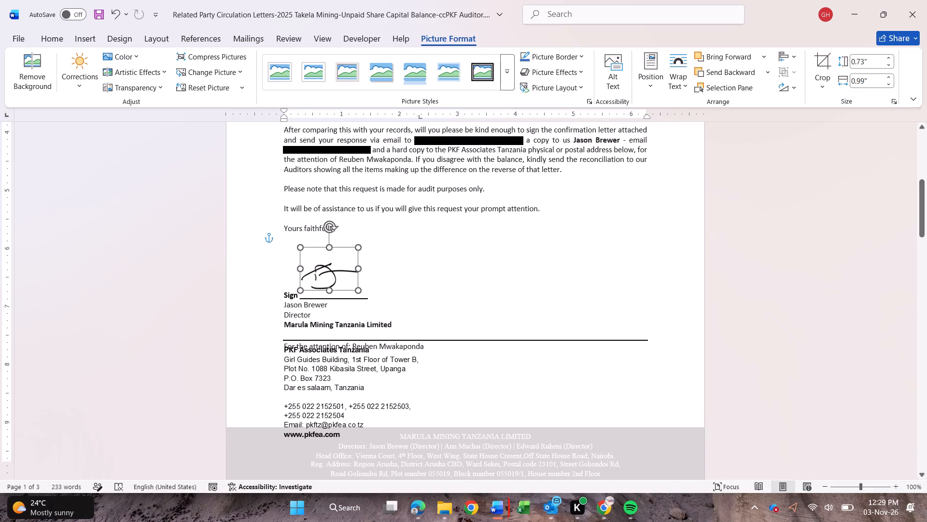
pyautogui.moveTo(331, 274); pyautogui.dragTo(332, 275)
# Remove one blank line below "Yours faithfully," and undo the extra deletion.
pyautogui.click(341, 224)
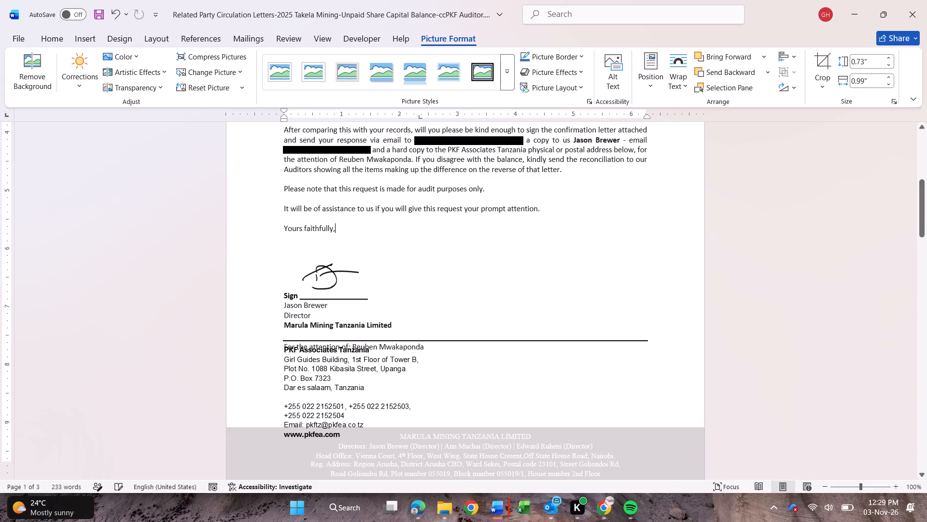
pyautogui.press('Delete')
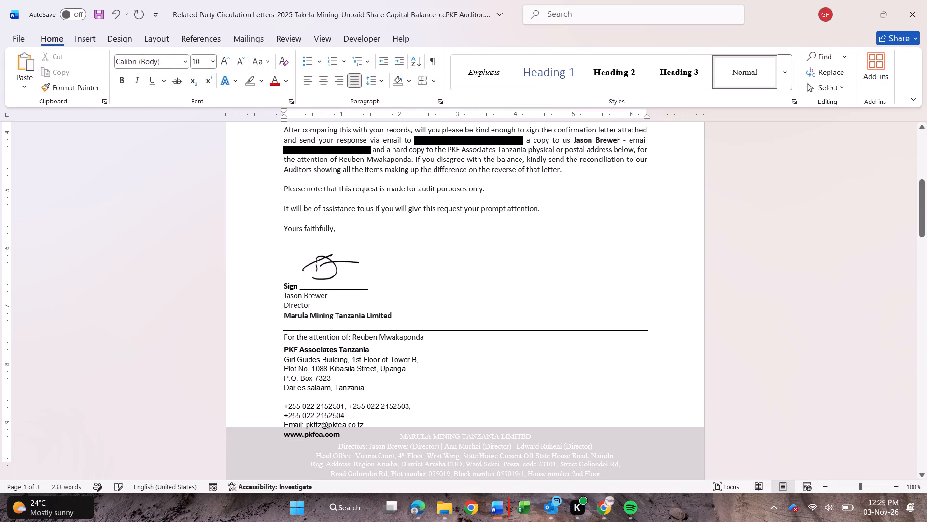
pyautogui.press('Delete')
pyautogui.hotkey('ctrl', 'z')
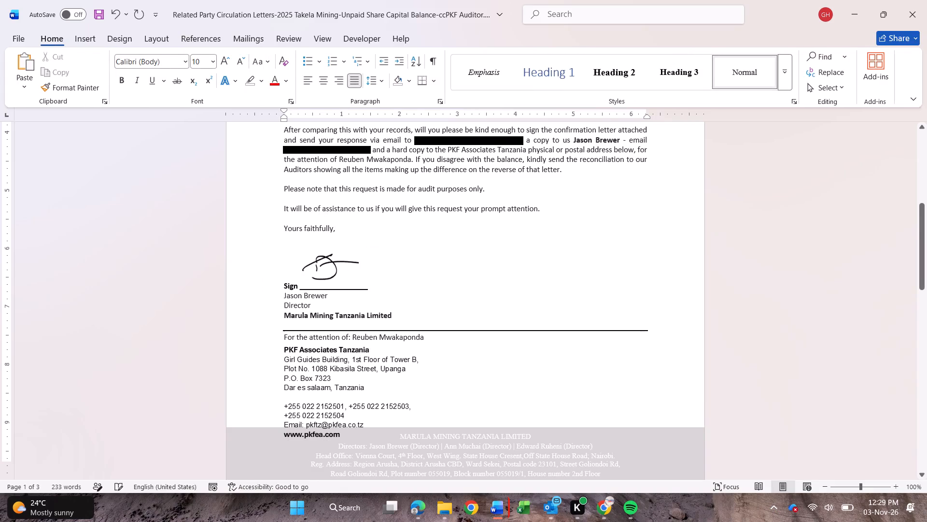
# Fix the signature image's position on the page, keeping Top and Bottom text wrapping.
pyautogui.click(322, 261)
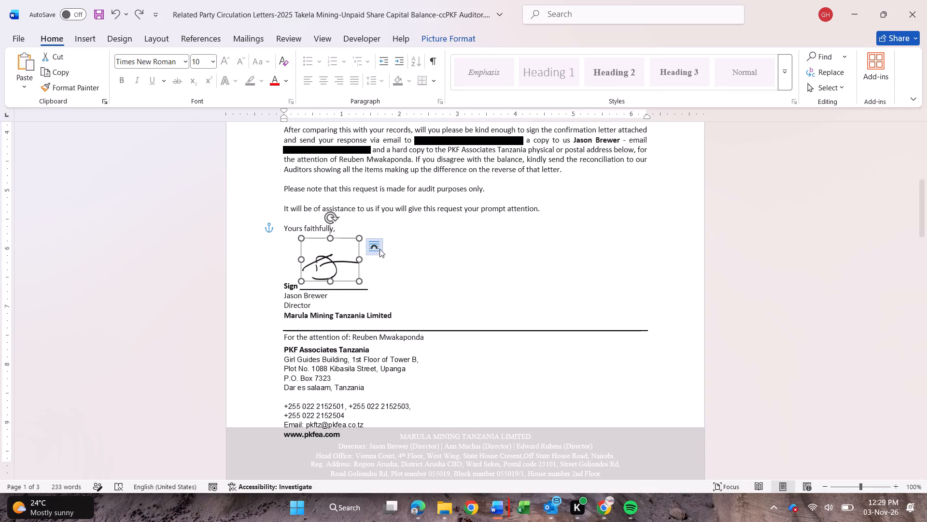
pyautogui.click(374, 244)
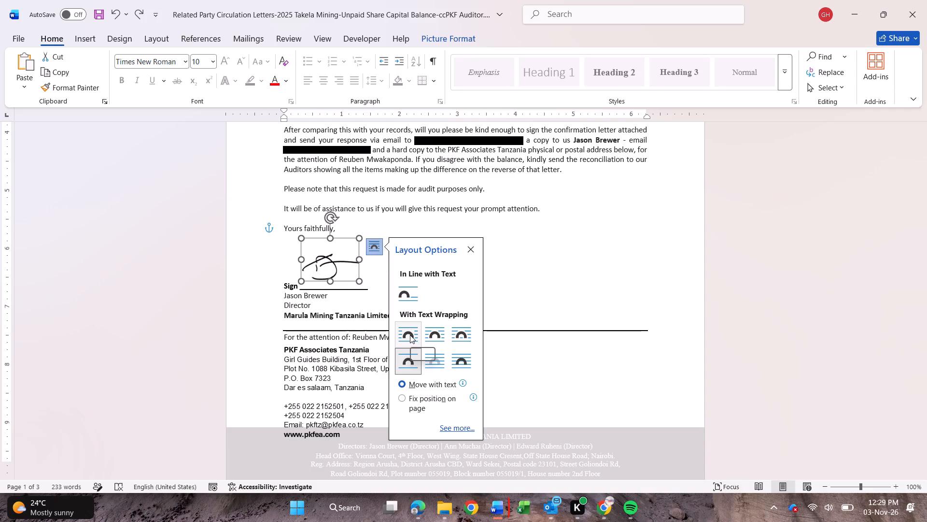
pyautogui.click(410, 335)
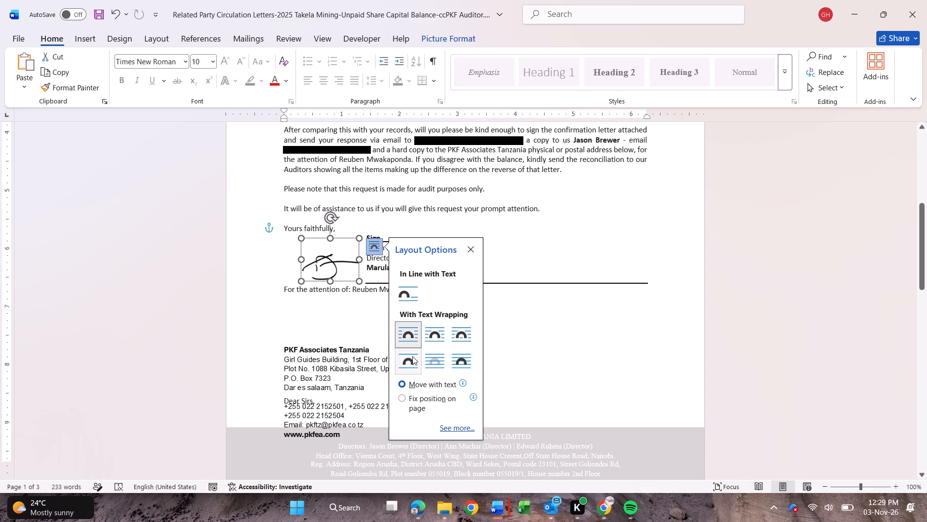
pyautogui.click(403, 393)
pyautogui.click(410, 360)
pyautogui.click(556, 249)
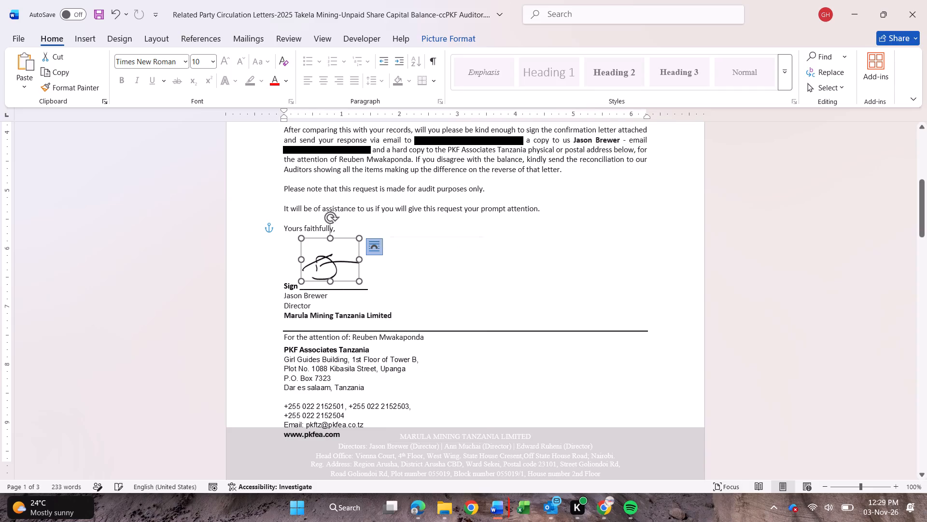
# Reposition the signature image between "Yours faithfully," and the "Sign" line, near the start of the signature line.
pyautogui.moveTo(323, 267); pyautogui.dragTo(330, 272)
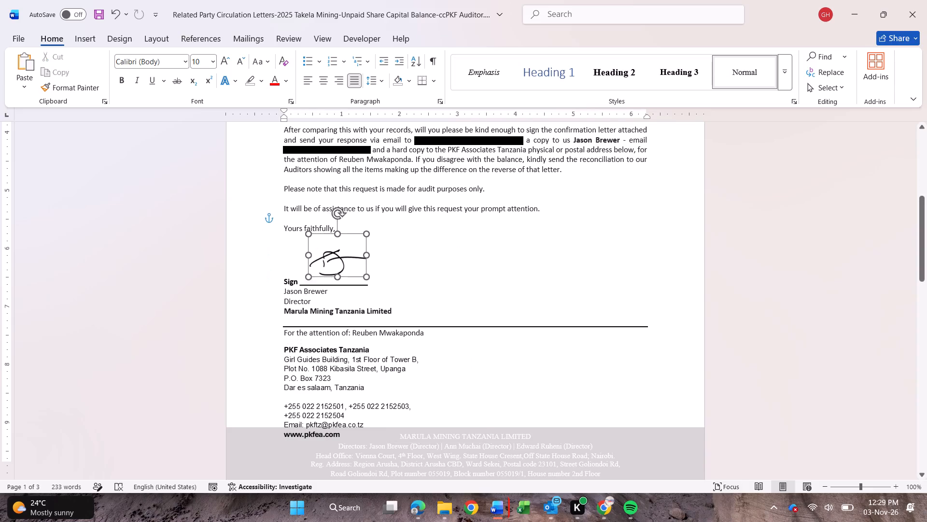
pyautogui.moveTo(330, 272); pyautogui.dragTo(331, 263)
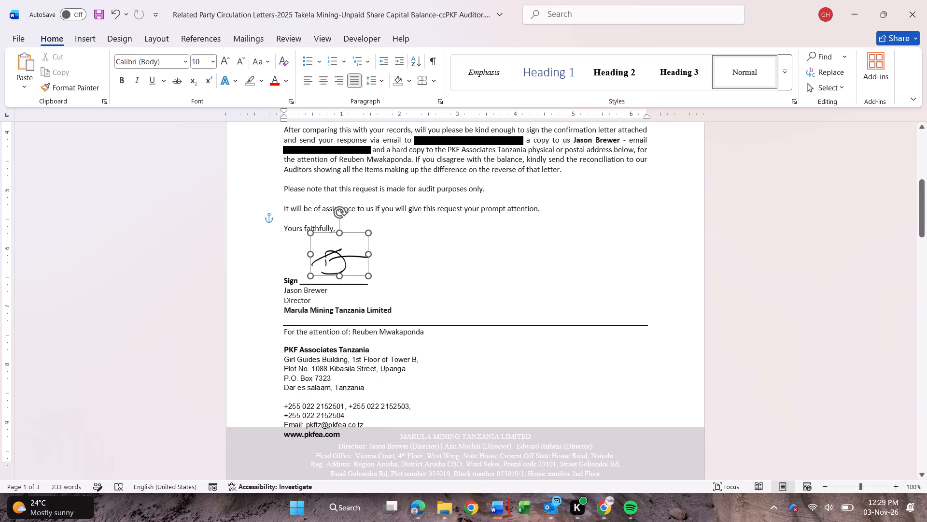
pyautogui.moveTo(331, 263); pyautogui.dragTo(326, 261)
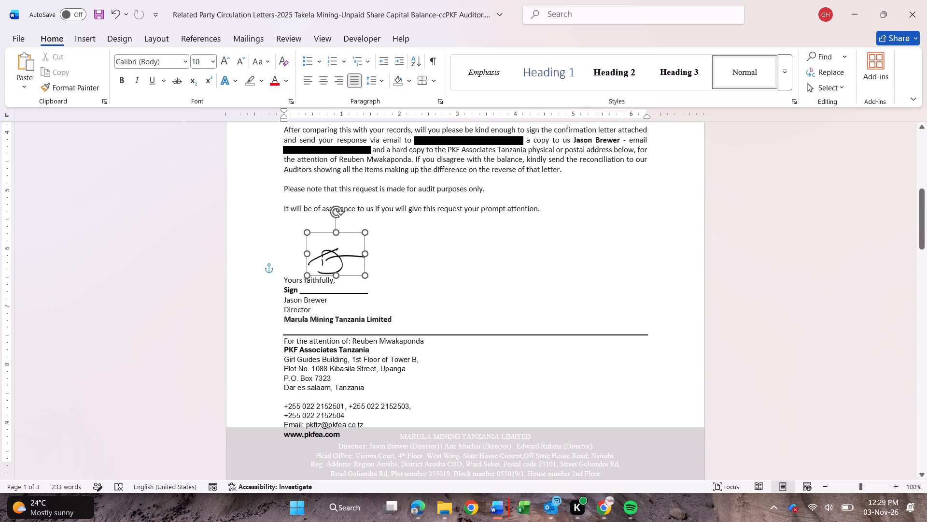
pyautogui.moveTo(326, 261); pyautogui.dragTo(313, 264)
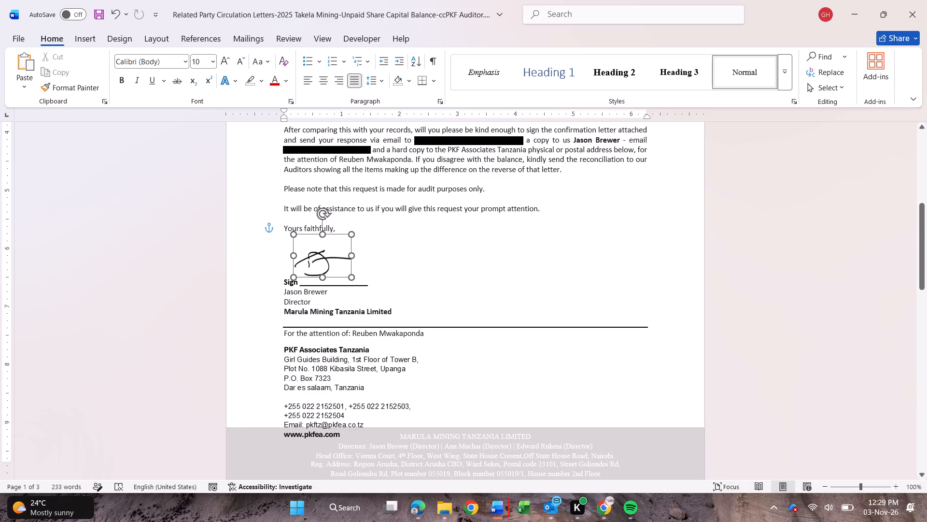
pyautogui.moveTo(313, 264); pyautogui.dragTo(312, 264)
pyautogui.click(465, 279)
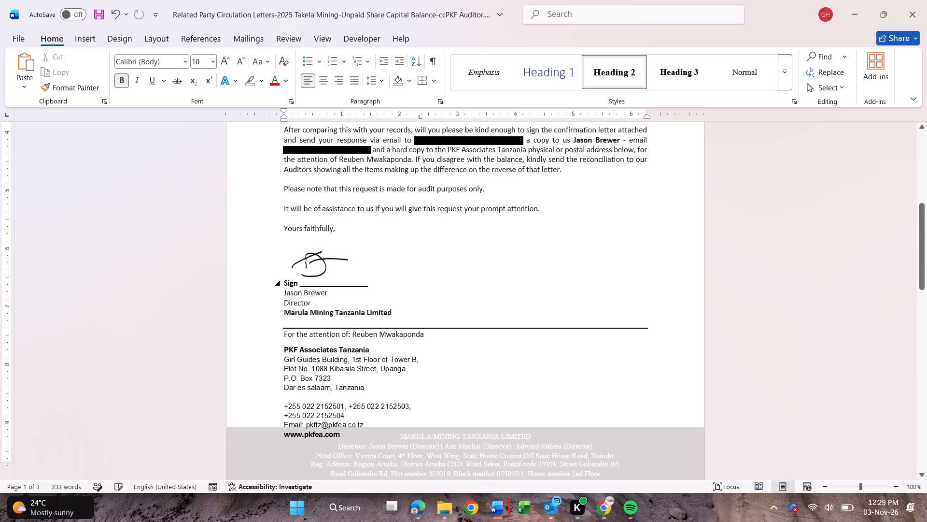
# Nudge the PKF Associates Tanzania address image slightly up towards the "For the attention of" line.
pyautogui.click(342, 364)
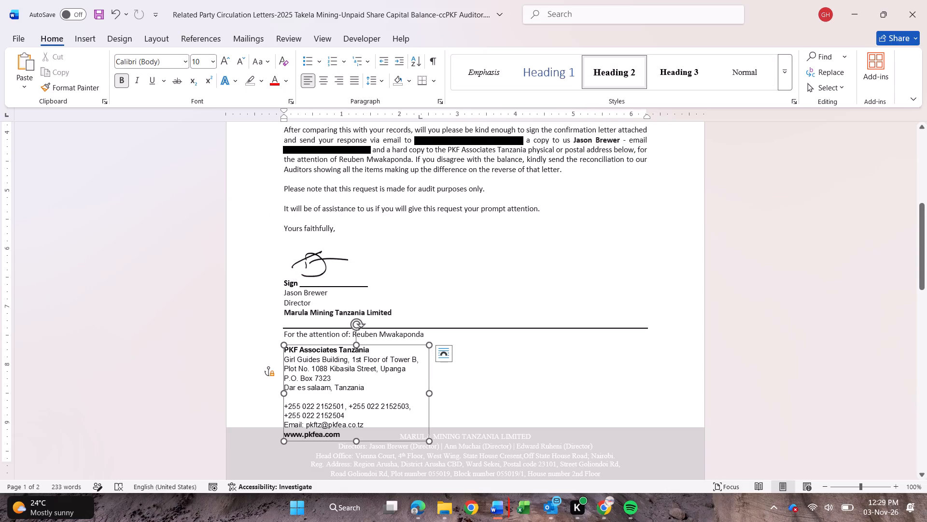
pyautogui.click(387, 347)
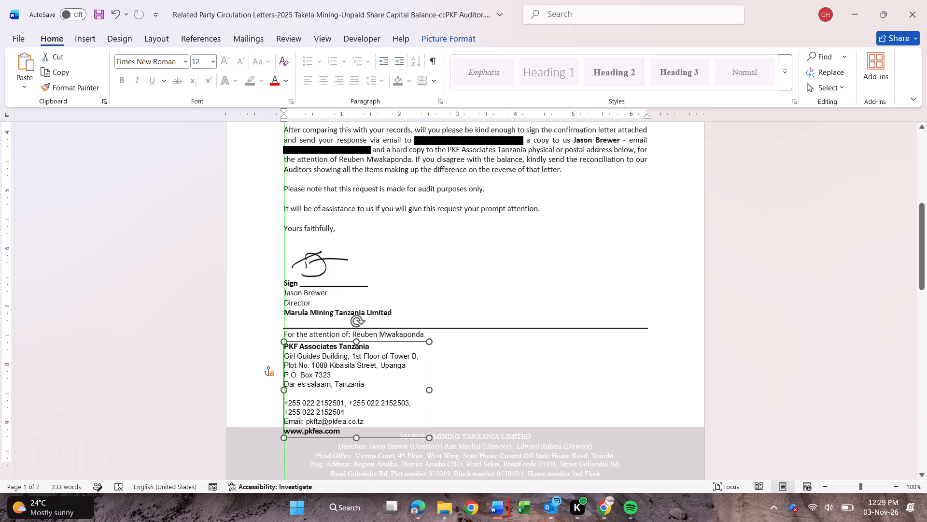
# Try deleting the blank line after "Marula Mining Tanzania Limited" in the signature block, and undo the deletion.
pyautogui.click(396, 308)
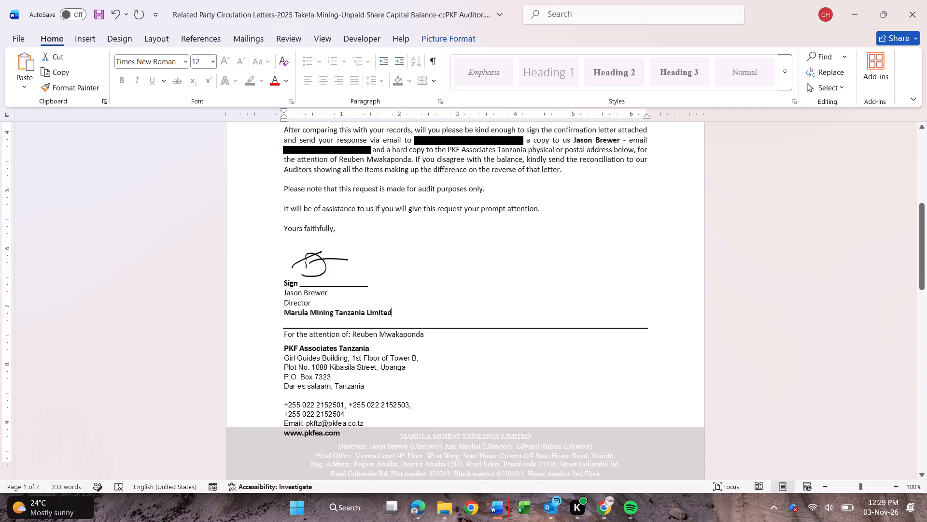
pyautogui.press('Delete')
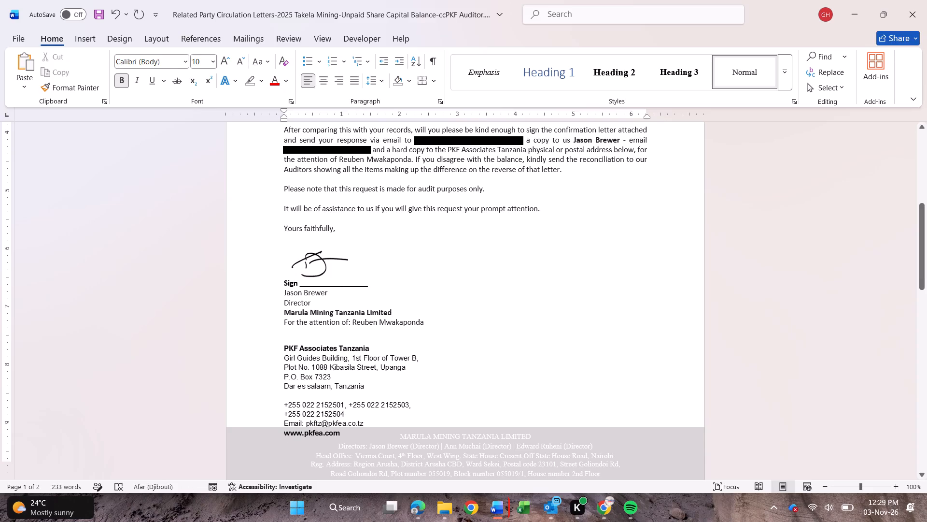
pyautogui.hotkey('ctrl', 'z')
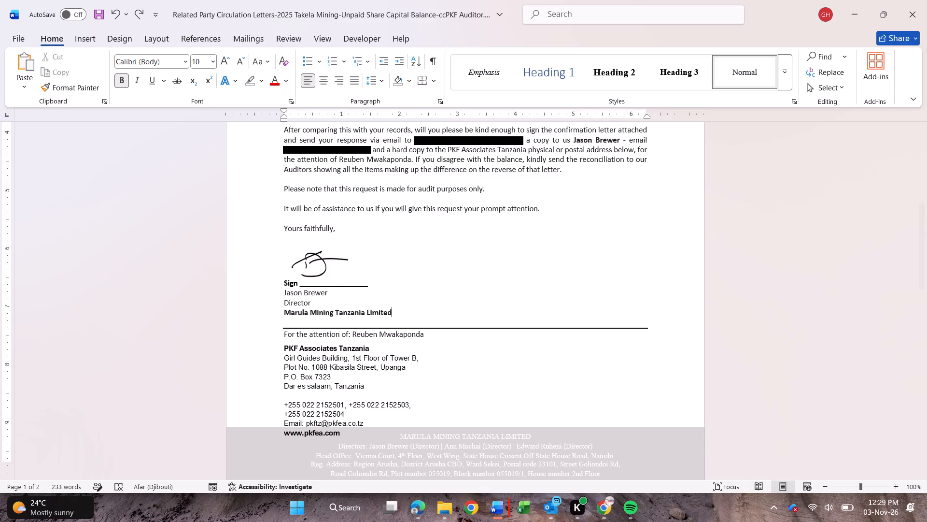
# Remove the blank line between the "Our Ref" line and the date "November 2, 2026".
pyautogui.scroll(2, 324, 387)
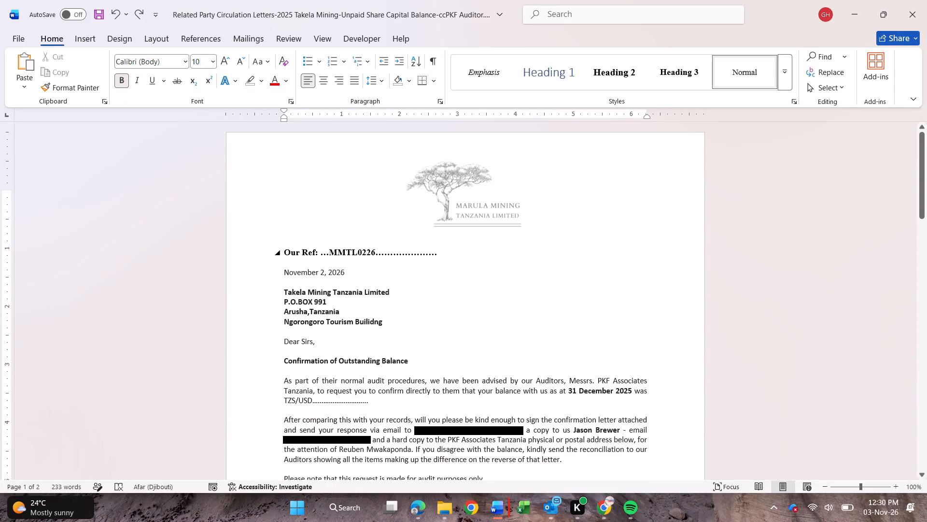
pyautogui.click(298, 263)
pyautogui.press('BackSpace')
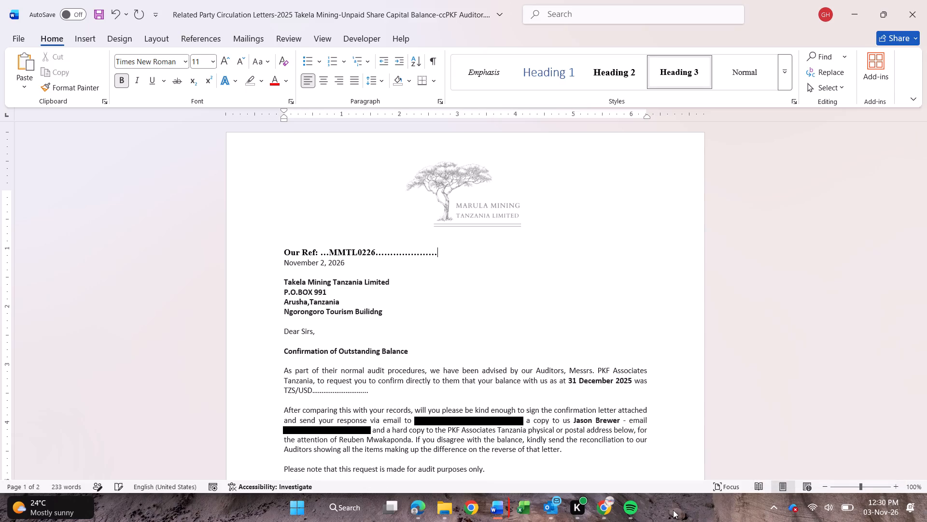
# Move the PKF Associates Tanzania address image up directly beneath the "For the attention of" line, clear of the page footer.
pyautogui.scroll(-2, 594, 266)
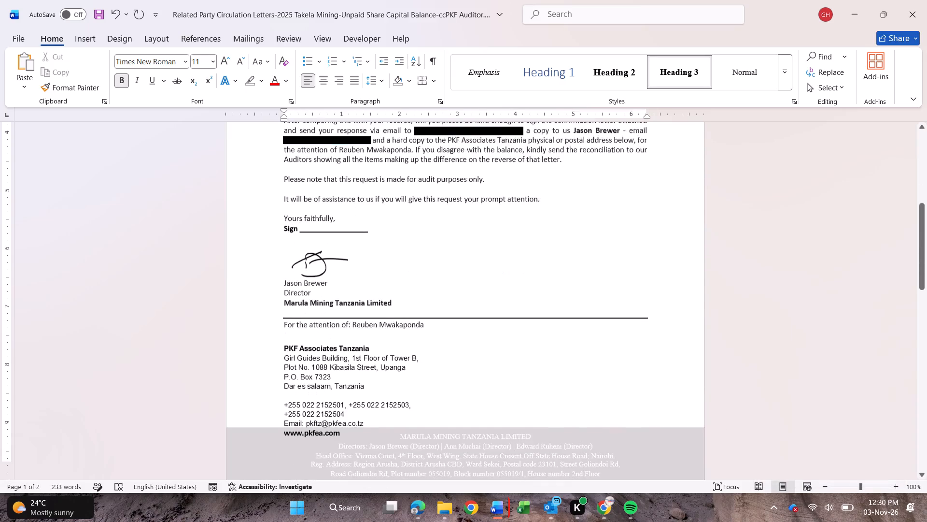
pyautogui.scroll(-1, 594, 266)
pyautogui.scroll(1, 597, 265)
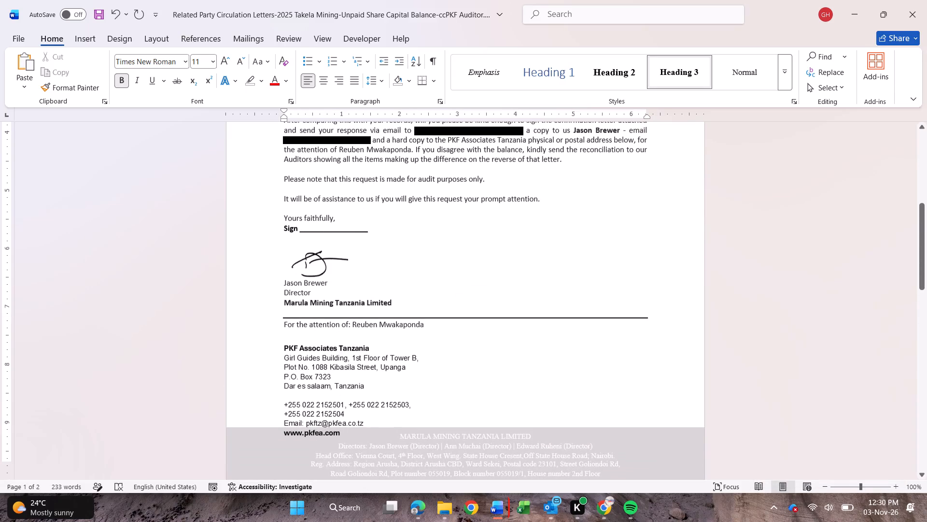
pyautogui.click(338, 383)
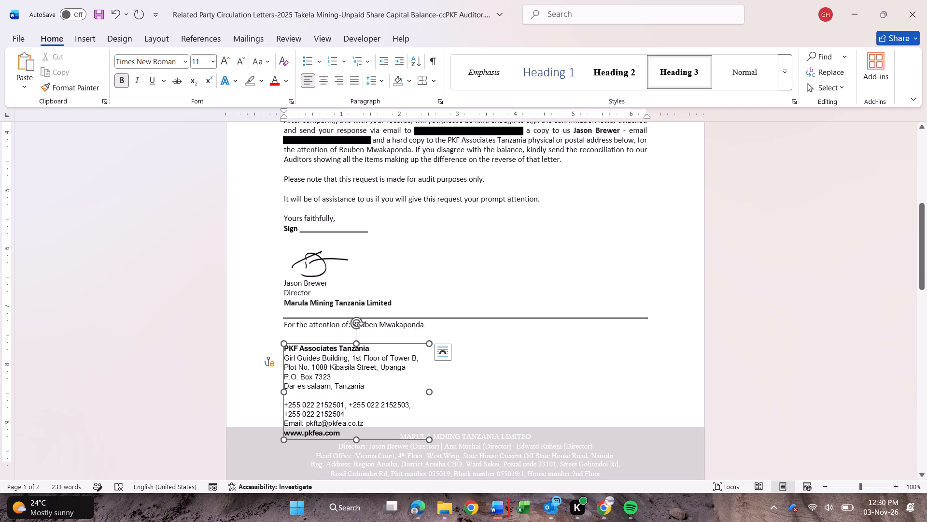
pyautogui.moveTo(371, 344); pyautogui.dragTo(372, 335)
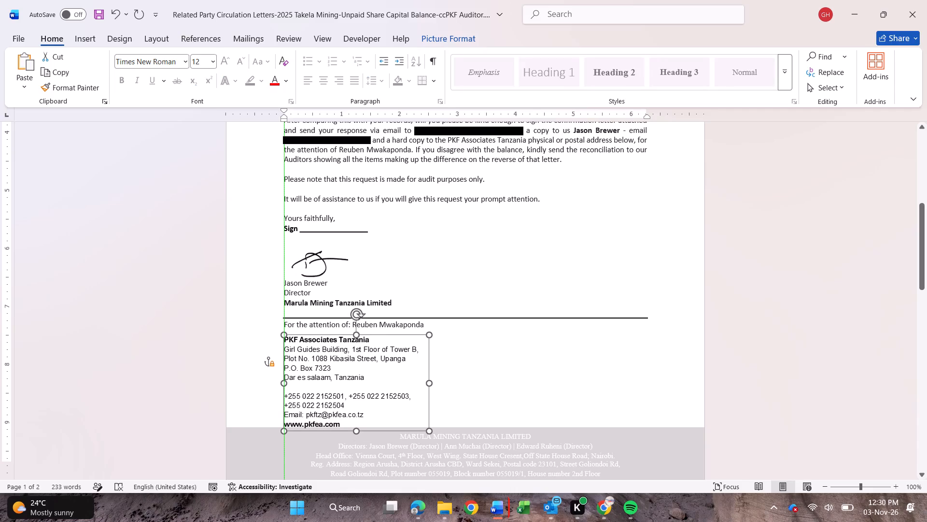
pyautogui.moveTo(372, 335); pyautogui.dragTo(372, 333)
pyautogui.click(544, 311)
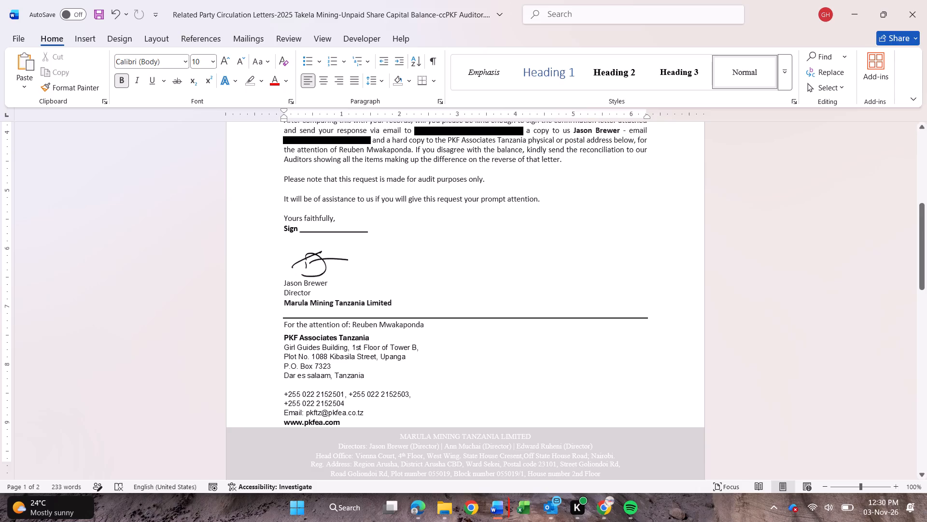
# Move the signature image back between "Yours faithfully," and the "Sign" line, so it sits just above the signature line.
pyautogui.click(312, 264)
pyautogui.moveTo(312, 264); pyautogui.dragTo(319, 237)
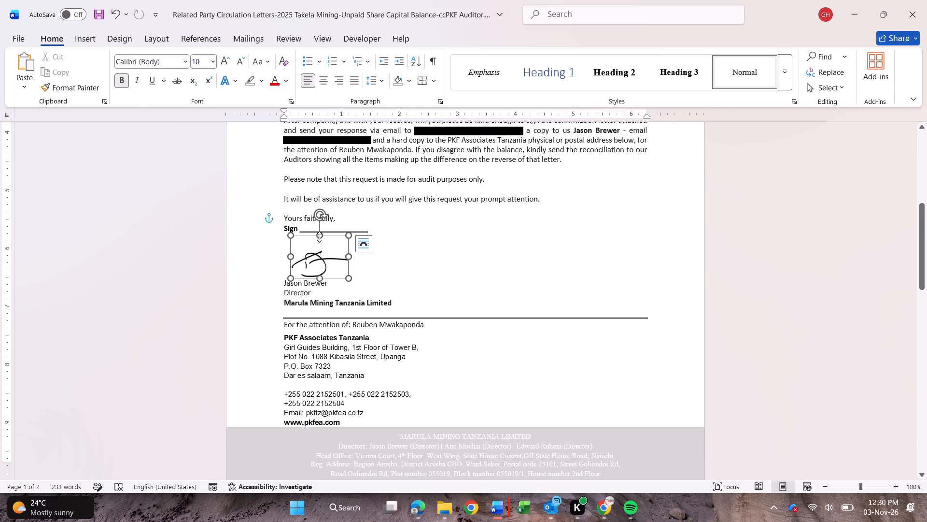
pyautogui.moveTo(319, 237); pyautogui.dragTo(318, 235)
pyautogui.moveTo(314, 257); pyautogui.dragTo(337, 240)
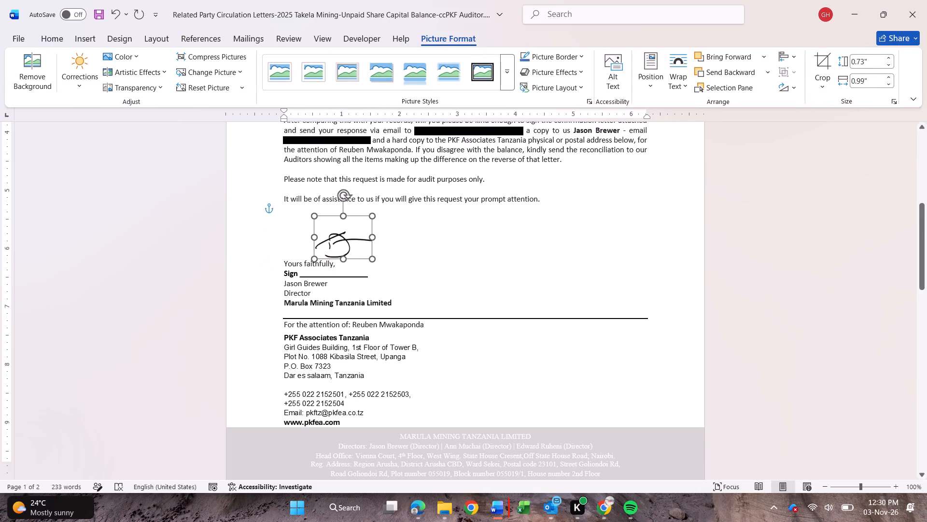
pyautogui.moveTo(337, 240); pyautogui.dragTo(318, 246)
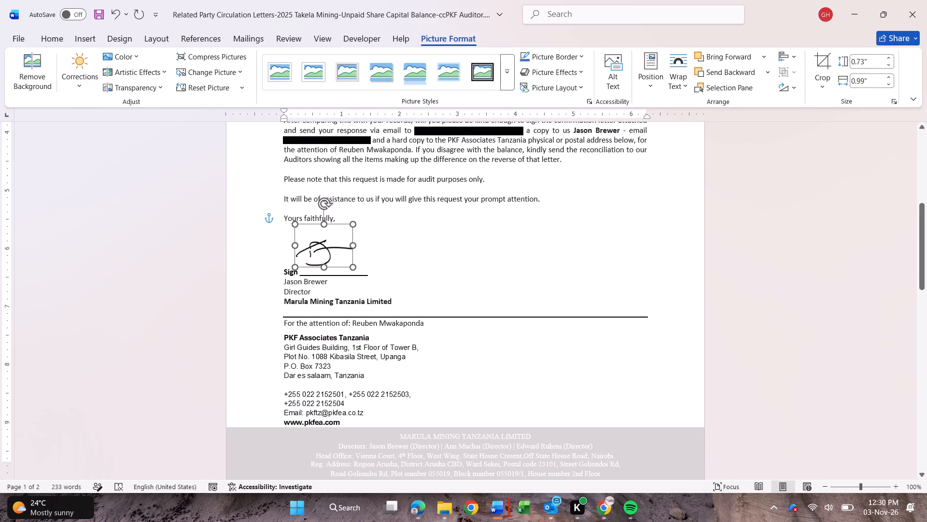
pyautogui.moveTo(318, 246); pyautogui.dragTo(318, 246)
pyautogui.click(519, 258)
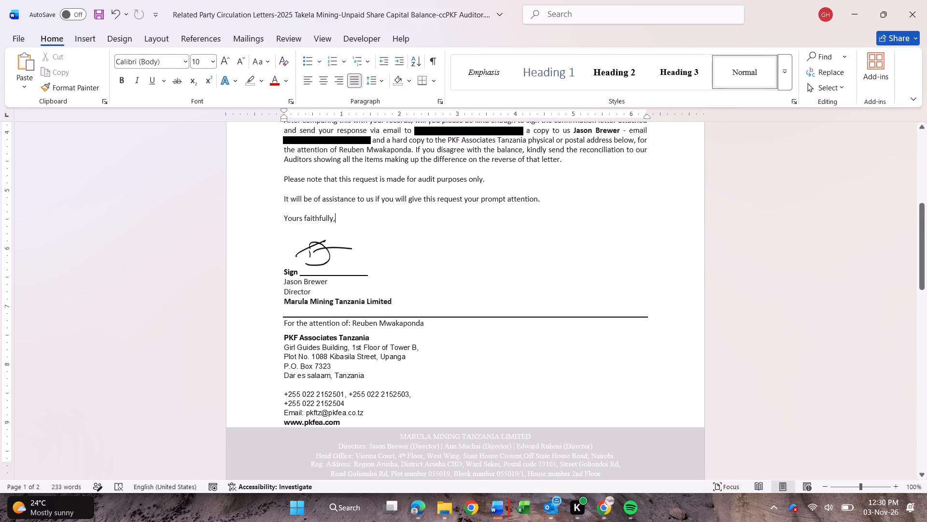
# Review the layout and content of the letter and its confirmation page, from the letterhead to the signature and auditor blocks.
pyautogui.moveTo(921, 242); pyautogui.dragTo(919, 264)
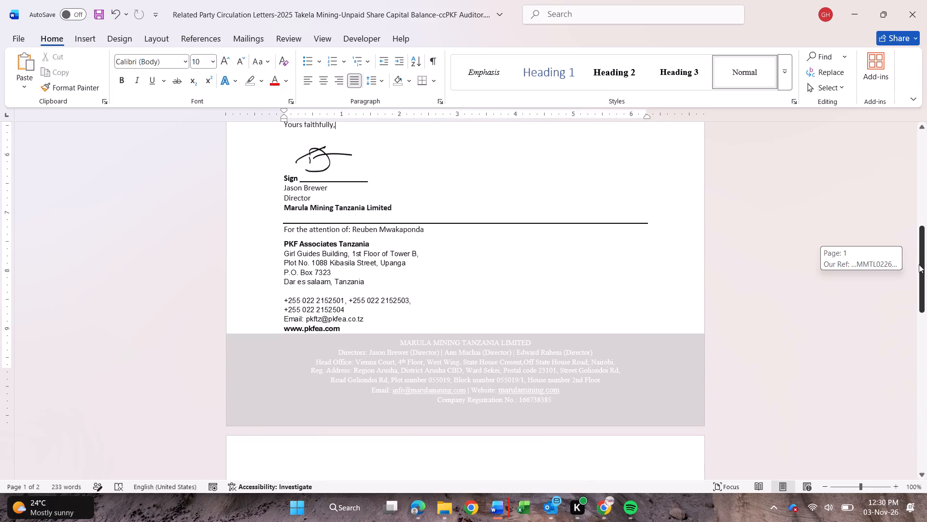
pyautogui.moveTo(919, 264); pyautogui.dragTo(918, 274)
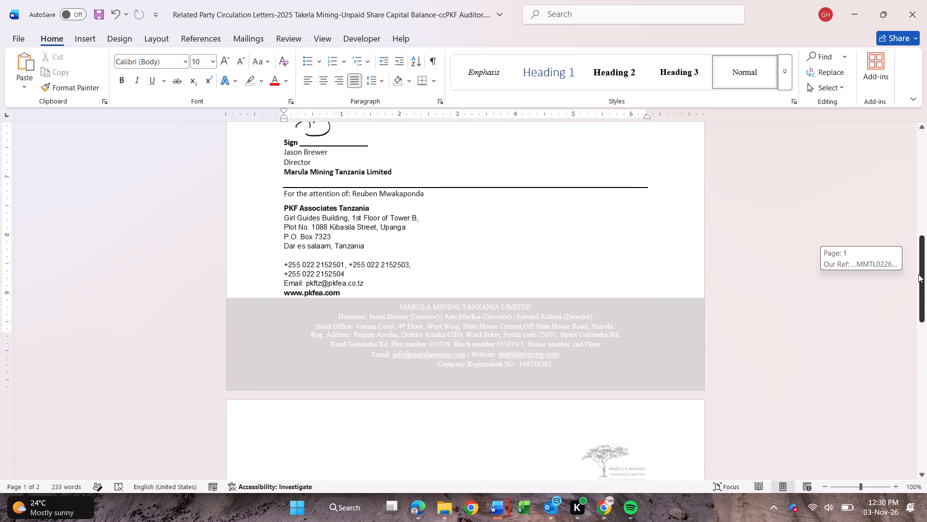
pyautogui.moveTo(918, 274); pyautogui.dragTo(914, 341)
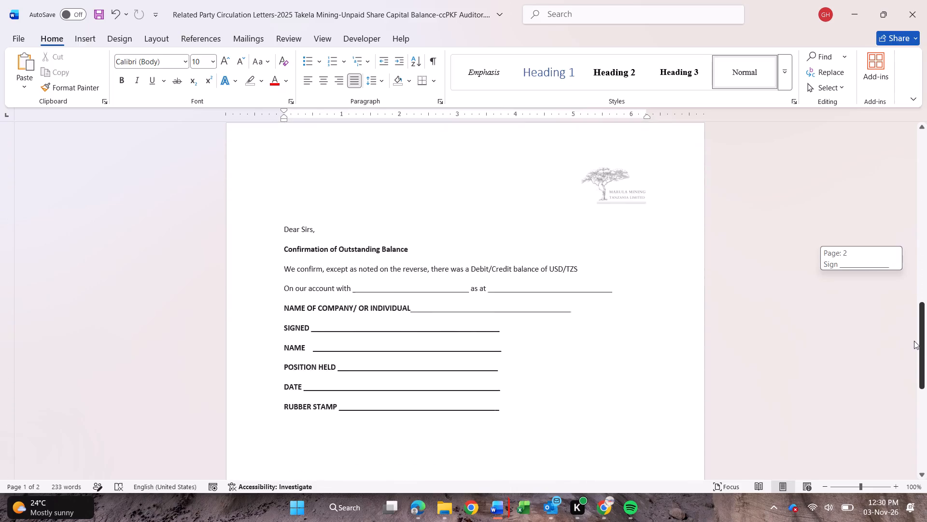
pyautogui.moveTo(914, 341); pyautogui.dragTo(914, 248)
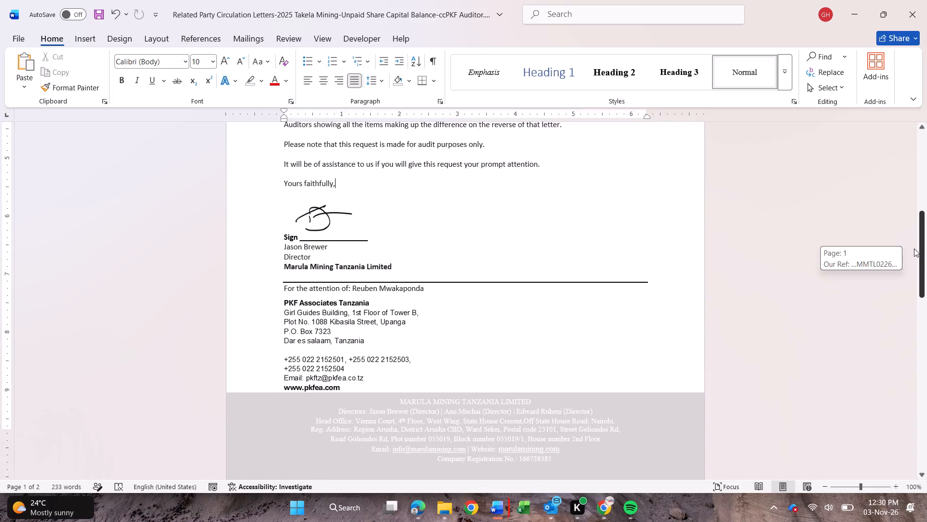
pyautogui.moveTo(914, 248); pyautogui.dragTo(920, 217)
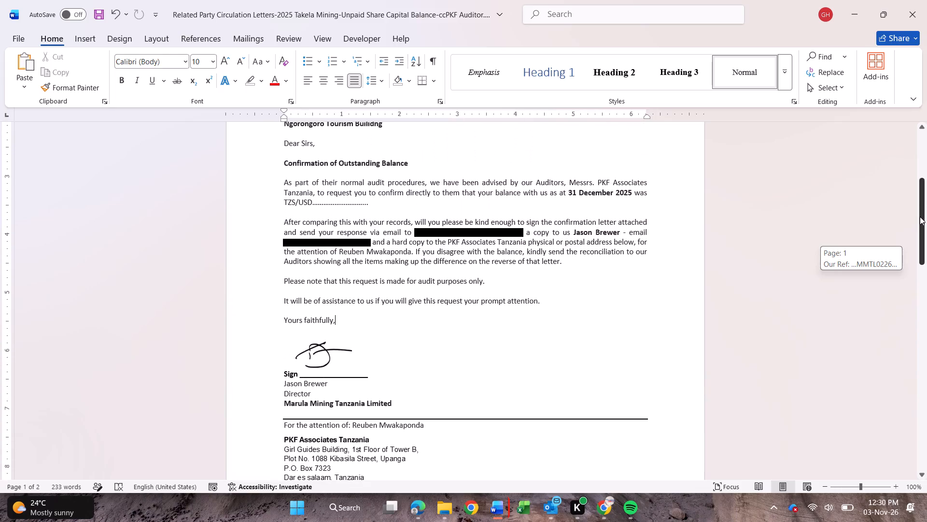
pyautogui.moveTo(920, 217); pyautogui.dragTo(922, 212)
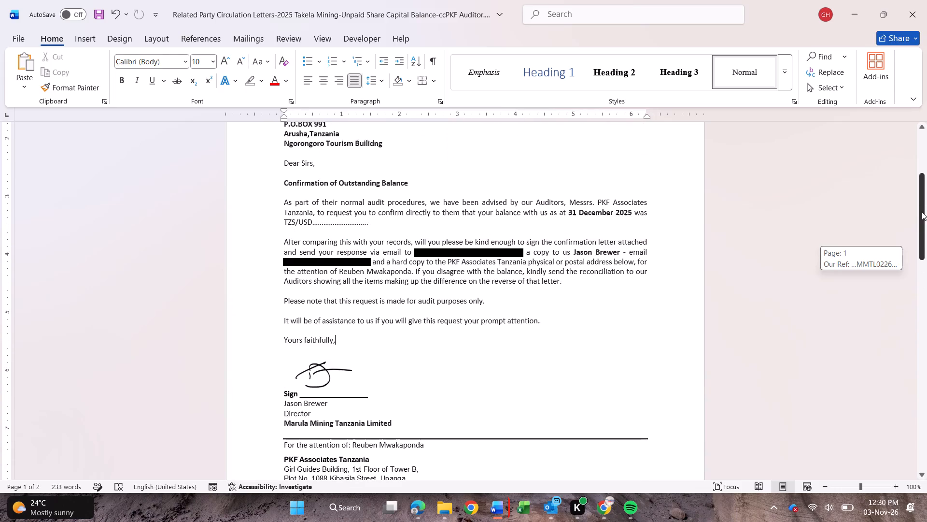
pyautogui.moveTo(922, 212); pyautogui.dragTo(923, 207)
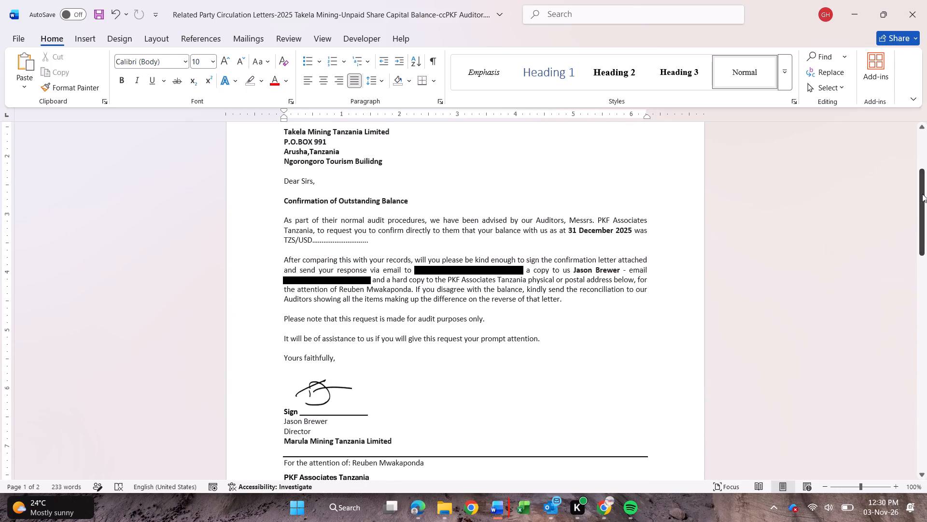
pyautogui.moveTo(926, 199); pyautogui.dragTo(924, 170)
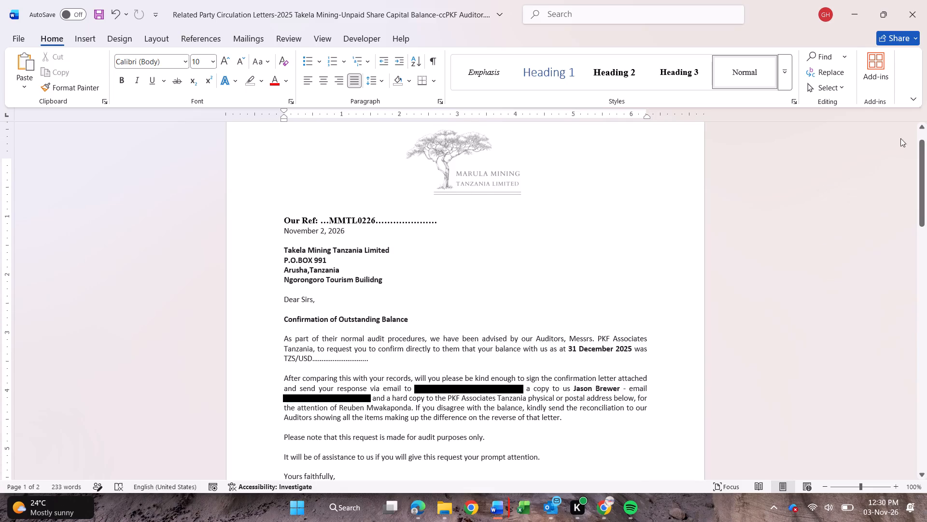
pyautogui.moveTo(923, 185); pyautogui.dragTo(919, 173)
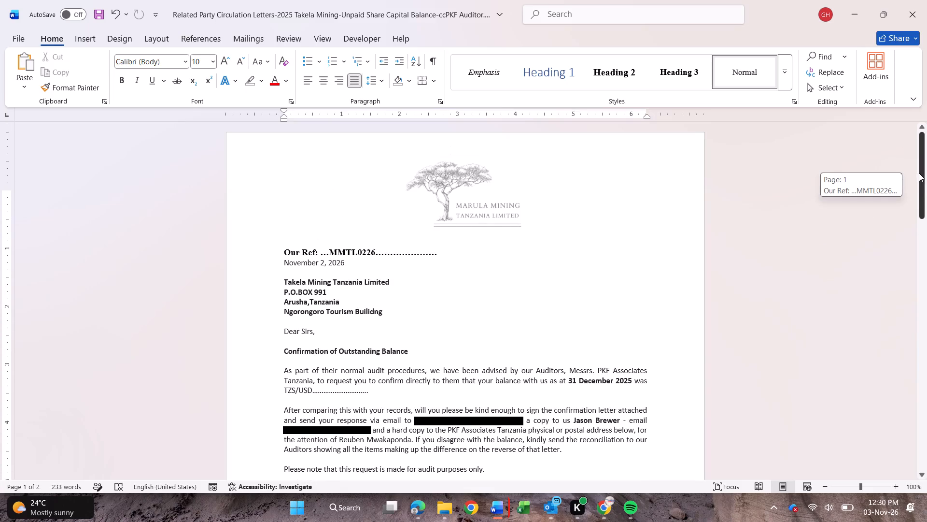
pyautogui.moveTo(919, 173); pyautogui.dragTo(920, 183)
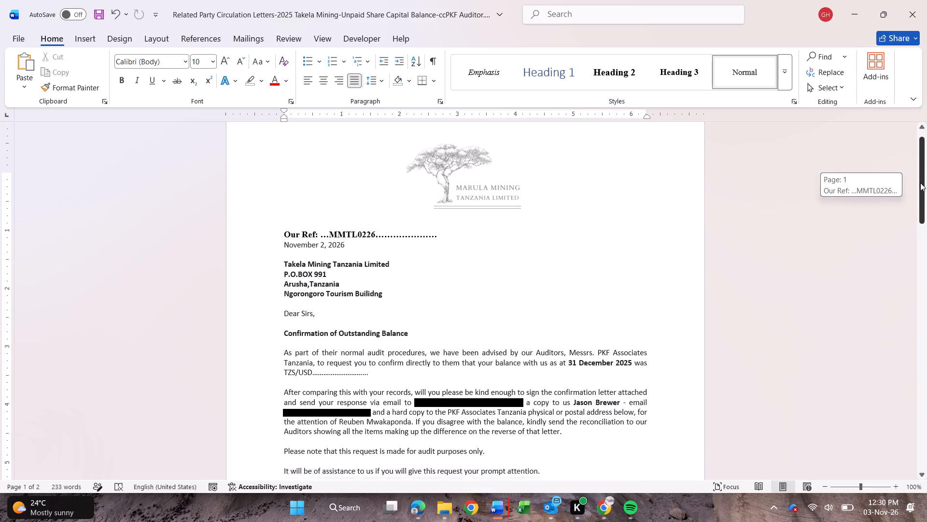
pyautogui.moveTo(920, 183); pyautogui.dragTo(921, 191)
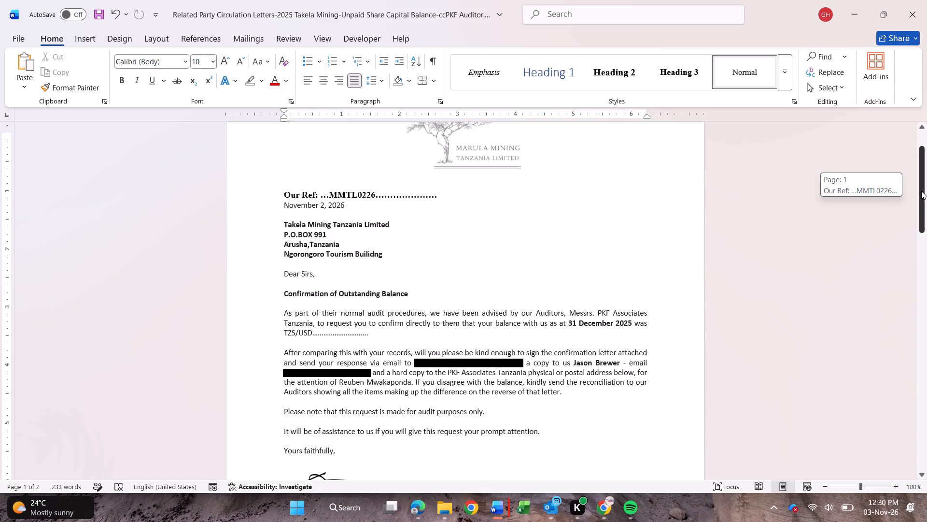
pyautogui.moveTo(921, 191); pyautogui.dragTo(921, 193)
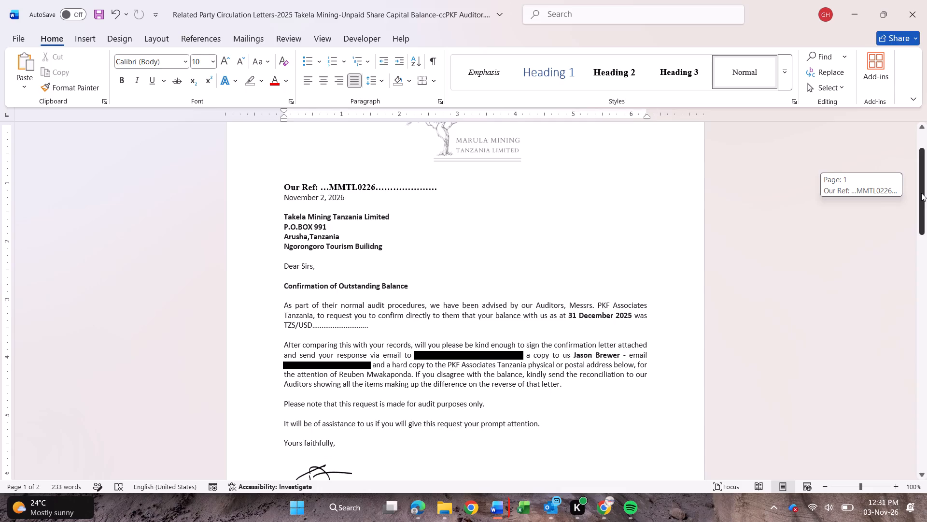
pyautogui.moveTo(921, 193); pyautogui.dragTo(922, 193)
pyautogui.moveTo(922, 193); pyautogui.dragTo(925, 207)
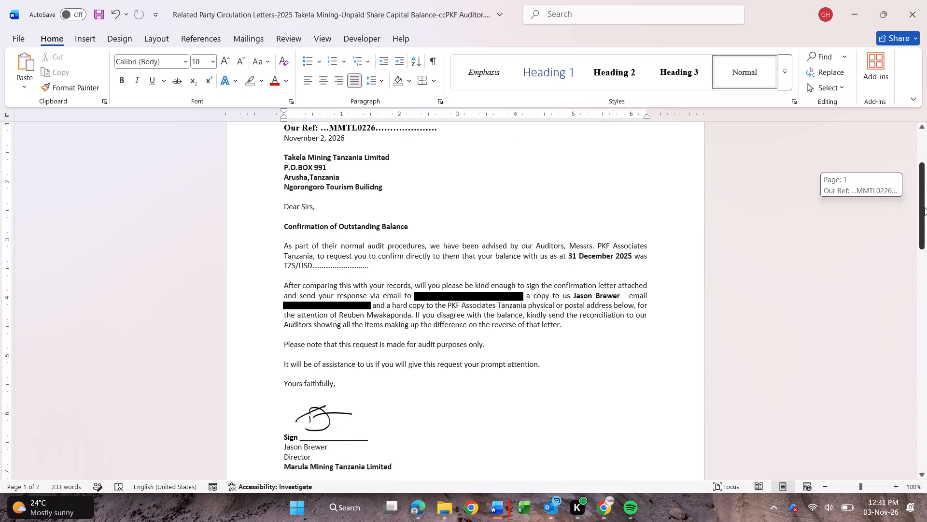
# Place the insertion point at the start of the recipient line "Takela Mining Tanzania Limited" in the address block.
pyautogui.moveTo(925, 207); pyautogui.dragTo(926, 210)
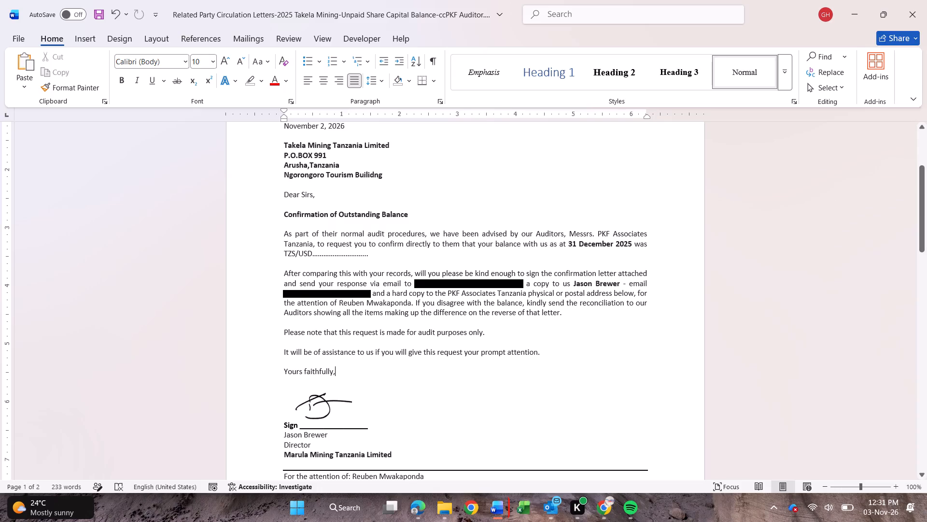
pyautogui.click(284, 144)
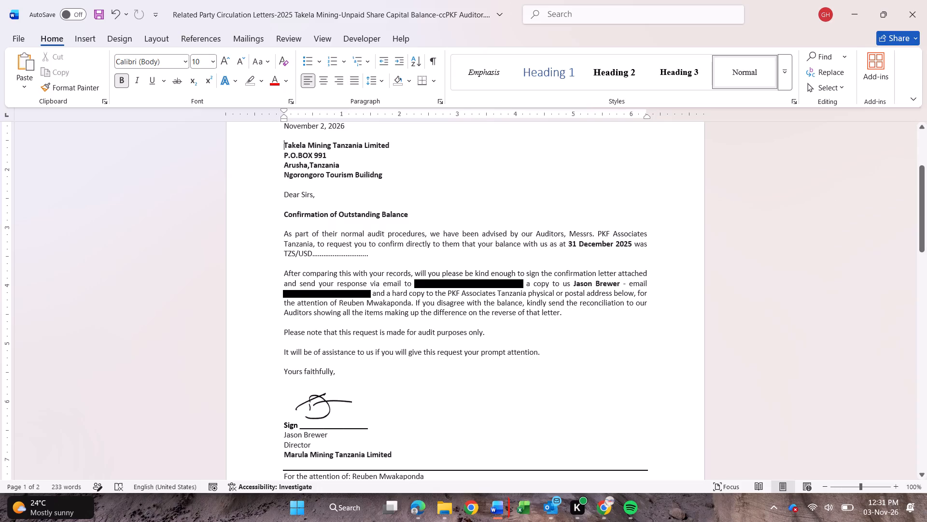
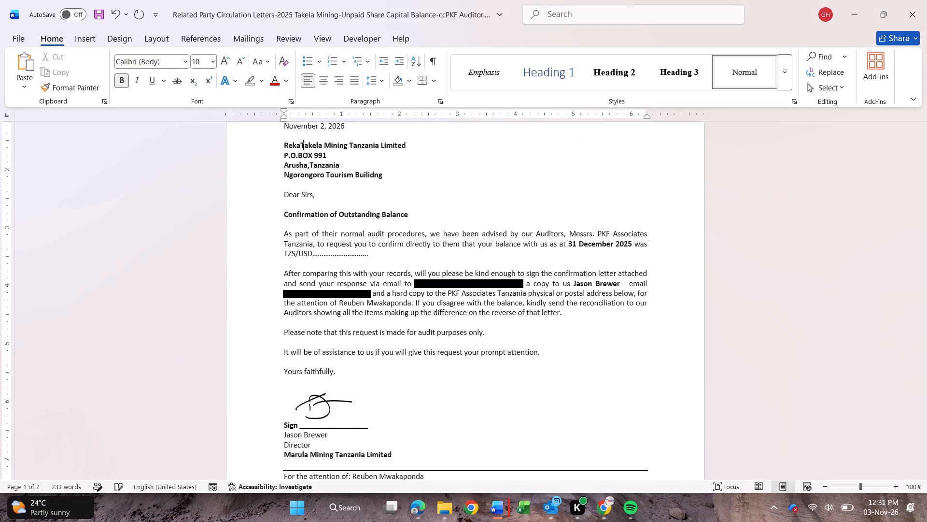
# Complete the bold label "Rekated Part's Name:" in front of "Takela Mining Tanzania Limited" in the recipient address block.
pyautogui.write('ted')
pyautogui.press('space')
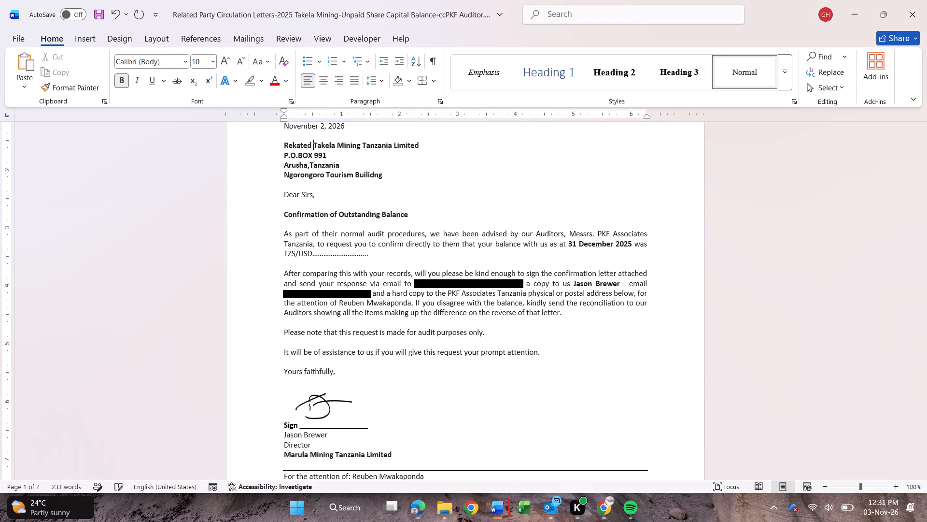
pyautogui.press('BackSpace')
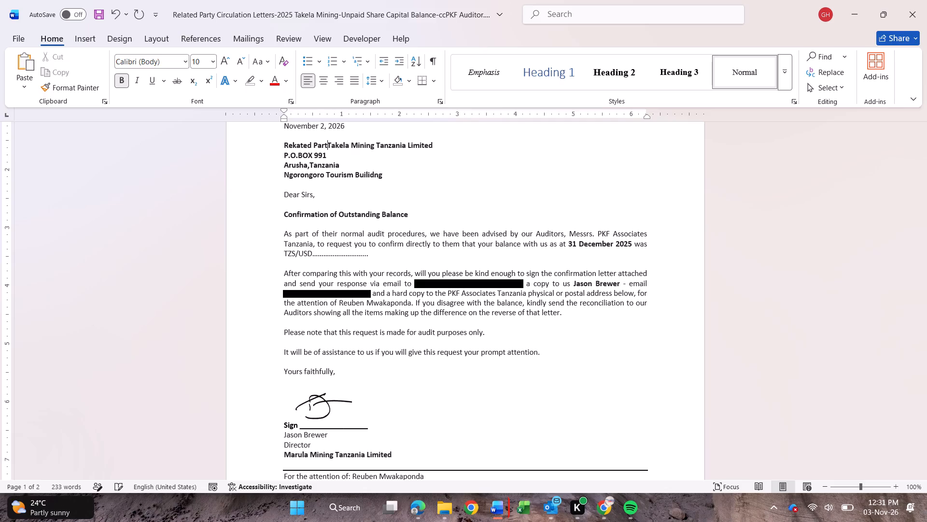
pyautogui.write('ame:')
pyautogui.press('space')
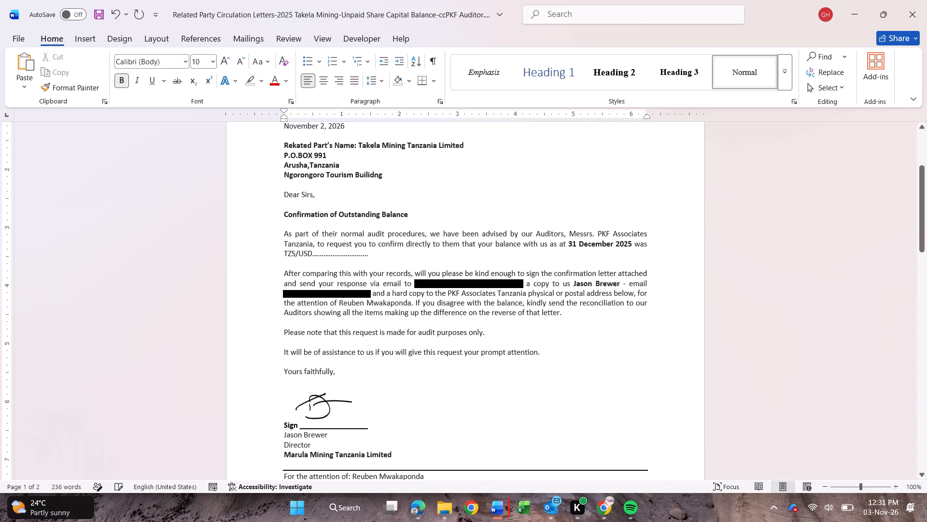
# Remove the bold from the company name "Takela Mining Tanzania Limited" in the addressee block, keeping its label bold.
pyautogui.moveTo(359, 143); pyautogui.dragTo(451, 149)
pyautogui.click(464, 126)
pyautogui.click(456, 167)
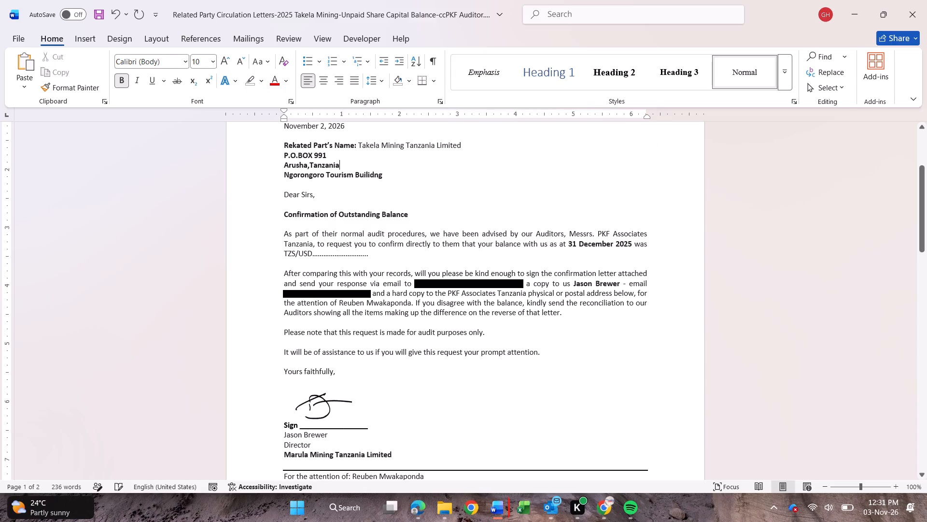
# Insert a bold "Address:" label before the P.O. Box in the addressee block and set the P.O. Box text to regular weight.
pyautogui.click(284, 156)
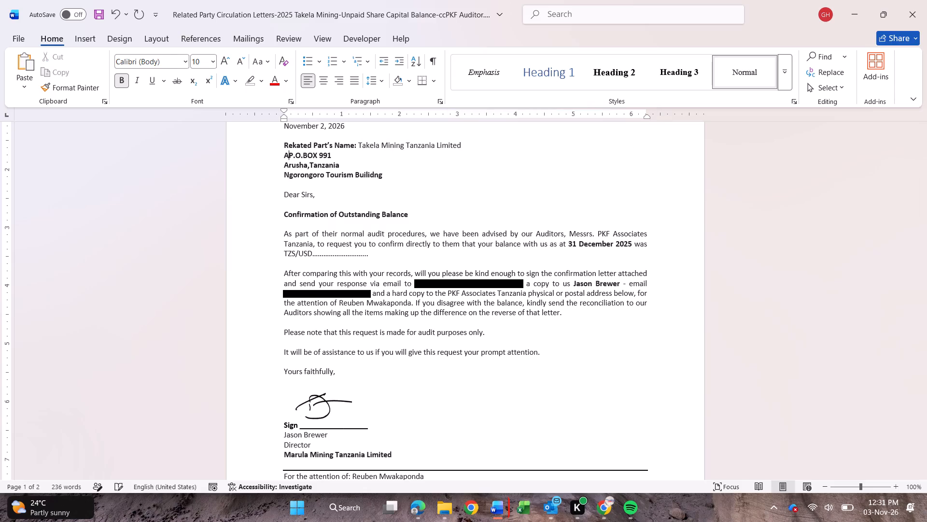
pyautogui.write('ddress')
pyautogui.hotkey('shift', ':')
pyautogui.press('space')
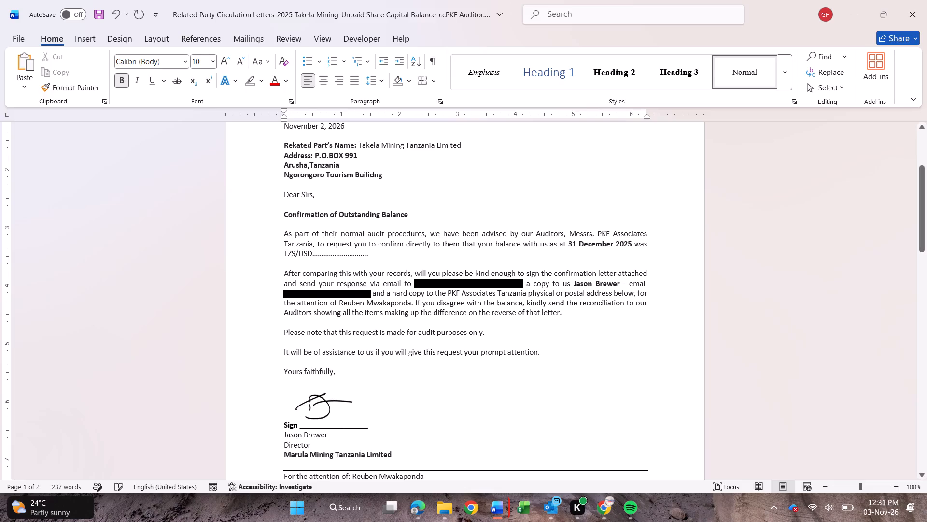
pyautogui.moveTo(315, 154); pyautogui.dragTo(343, 154)
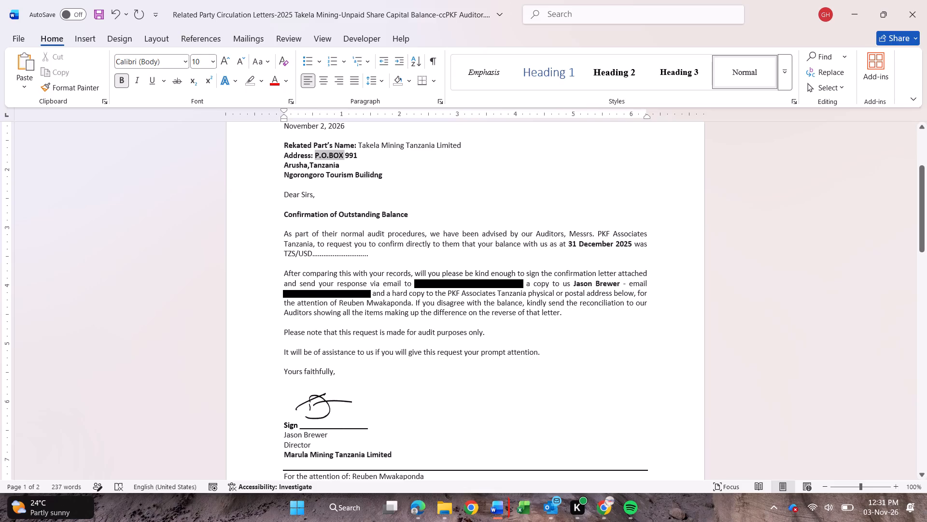
pyautogui.moveTo(343, 154); pyautogui.dragTo(353, 156)
pyautogui.click(364, 133)
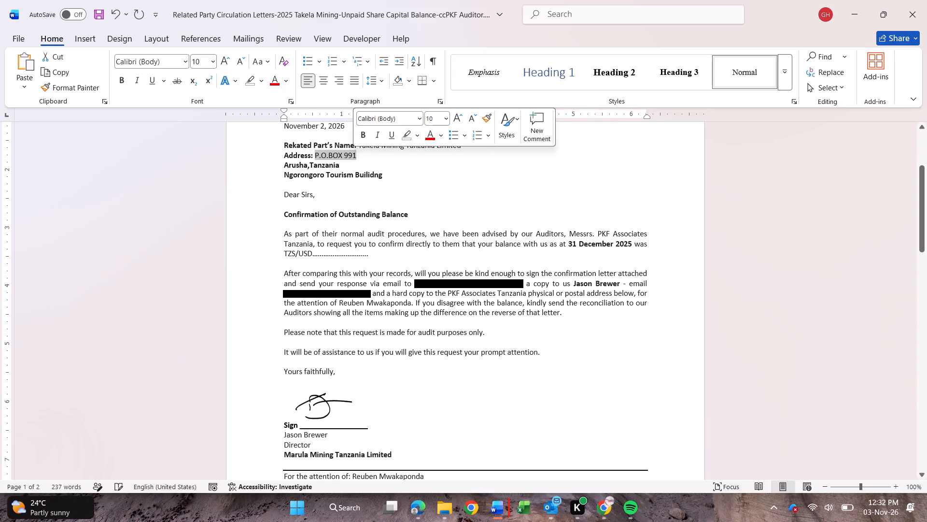
# Indent the city and building lines of the addressee block by one tab under the P.O. Box and remove their bold.
pyautogui.click(285, 165)
pyautogui.press('Tab')
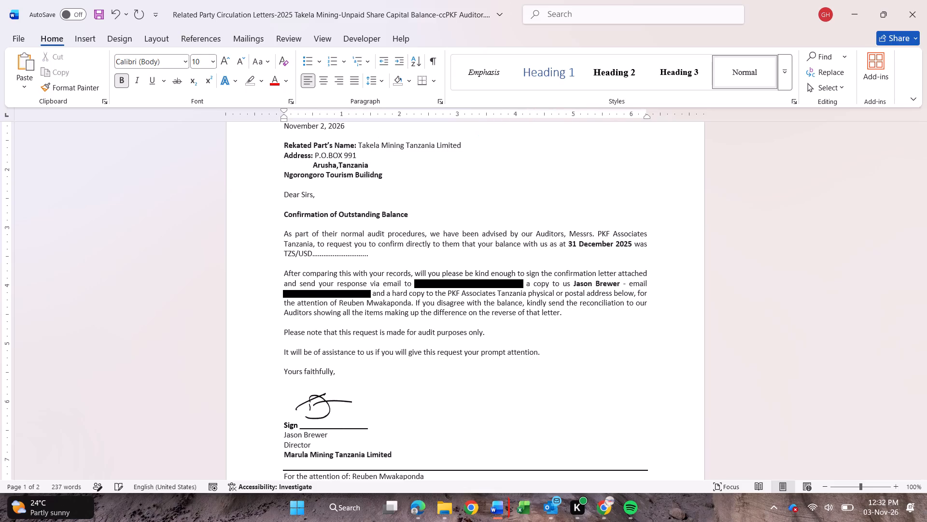
pyautogui.moveTo(315, 165); pyautogui.dragTo(365, 163)
pyautogui.click(375, 140)
pyautogui.click(284, 172)
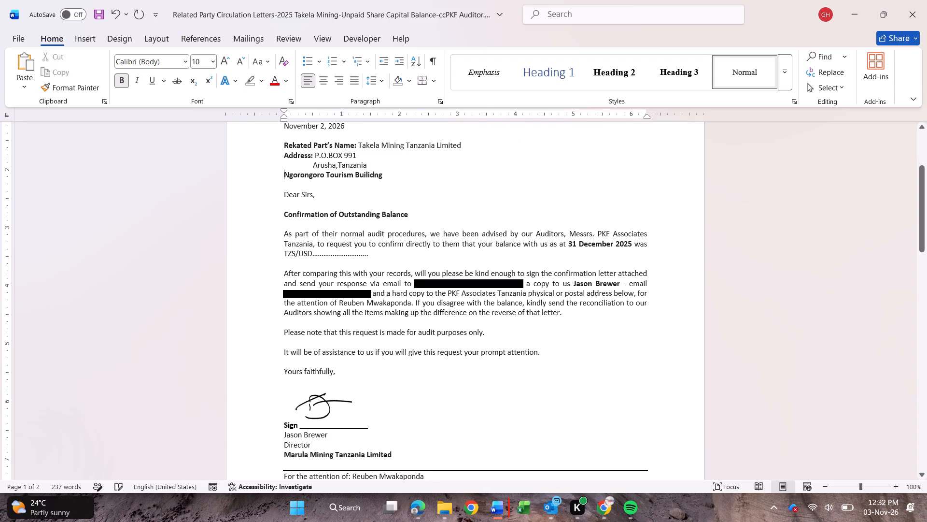
pyautogui.press('Tab')
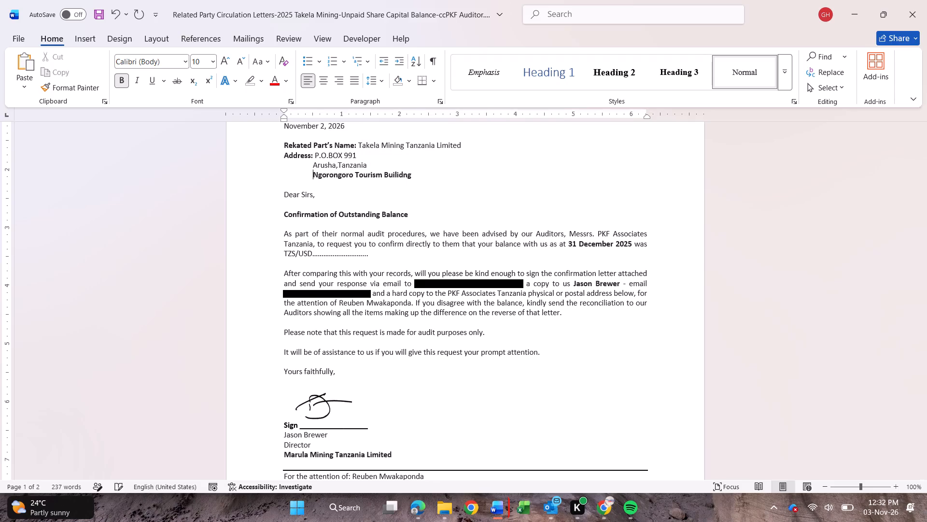
pyautogui.moveTo(313, 174); pyautogui.dragTo(386, 174)
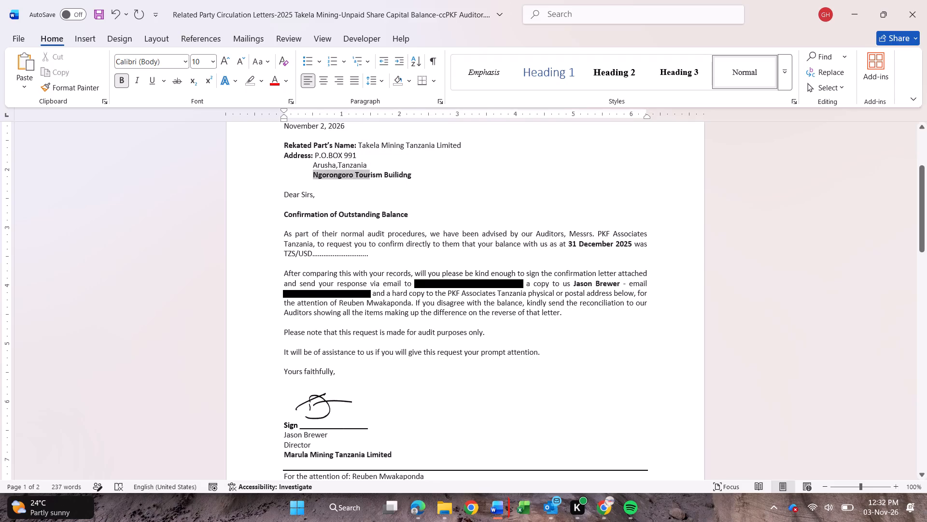
pyautogui.moveTo(386, 174); pyautogui.dragTo(402, 174)
pyautogui.click(412, 152)
pyautogui.click(415, 195)
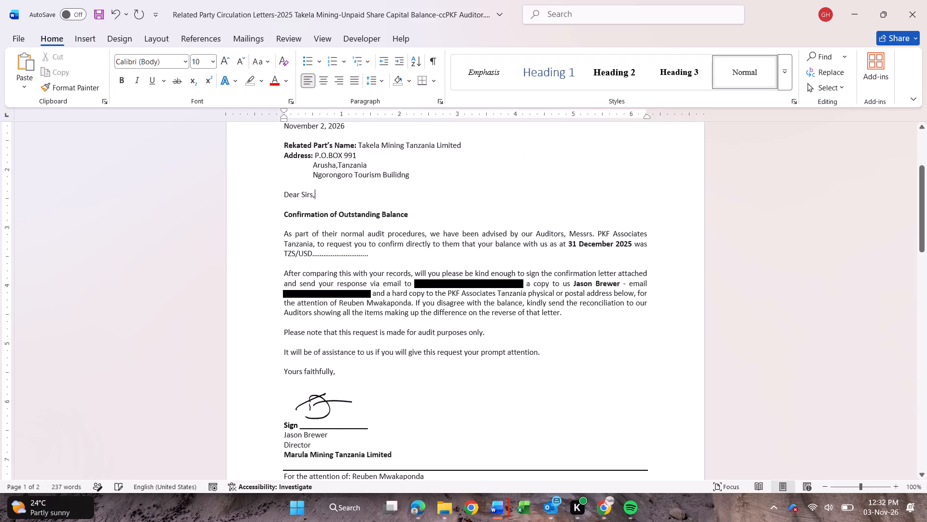
# Nudge the PKF Associates Tanzania address image slightly up beneath the "For the attention of" line, away from the page footer.
pyautogui.moveTo(923, 219); pyautogui.dragTo(921, 210)
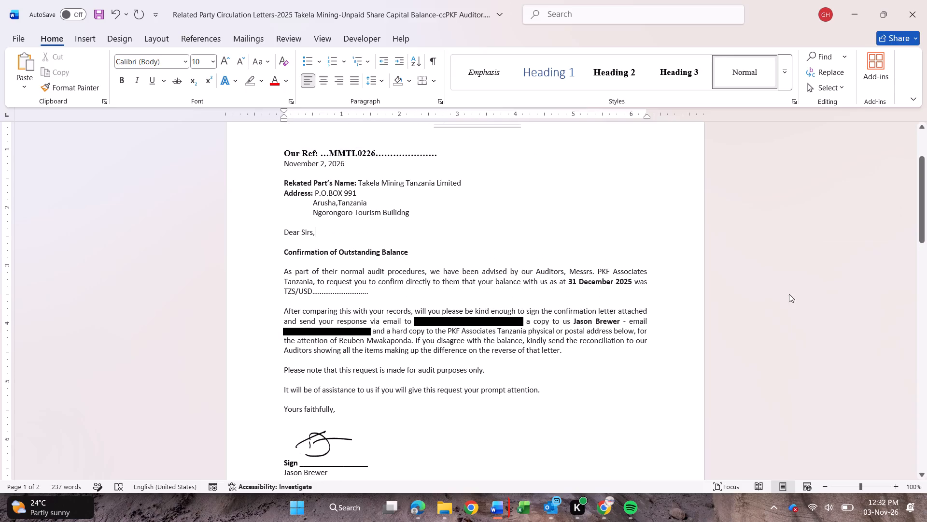
pyautogui.scroll(-2, 562, 344)
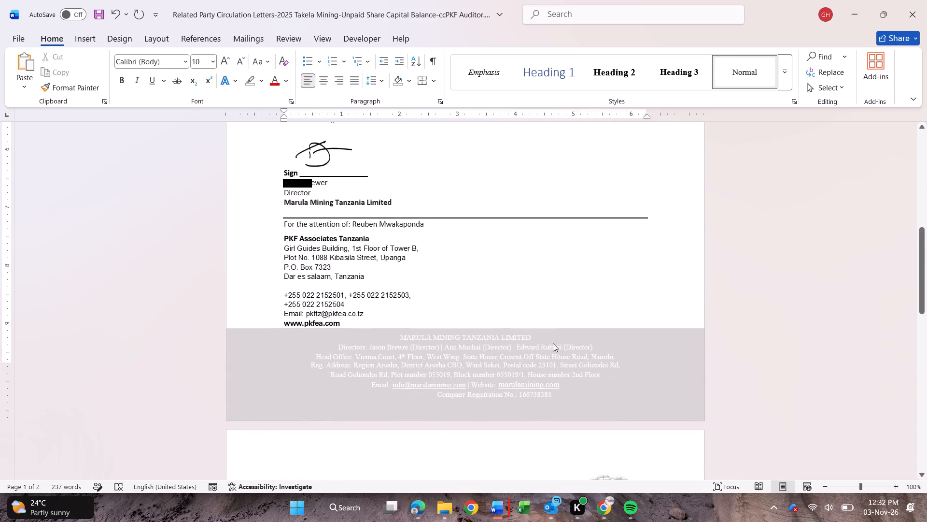
pyautogui.click(393, 296)
pyautogui.click(393, 233)
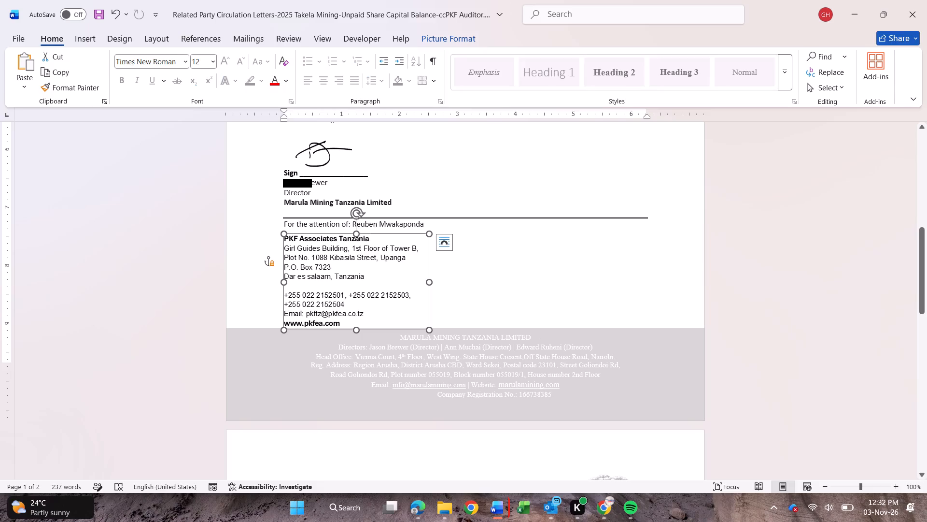
pyautogui.click(515, 263)
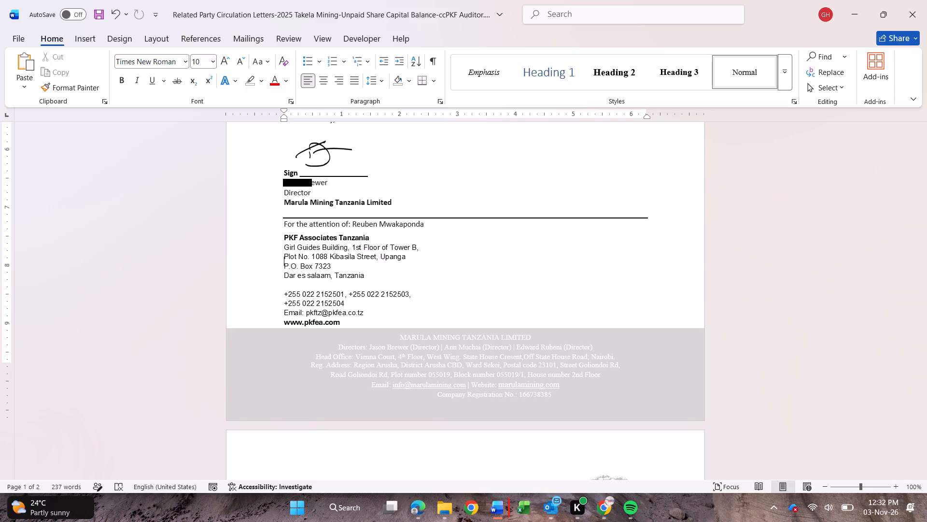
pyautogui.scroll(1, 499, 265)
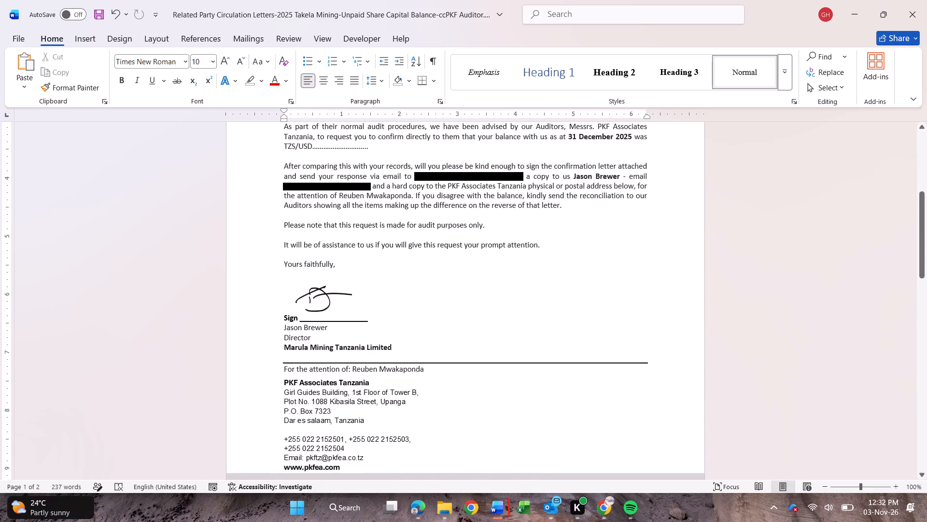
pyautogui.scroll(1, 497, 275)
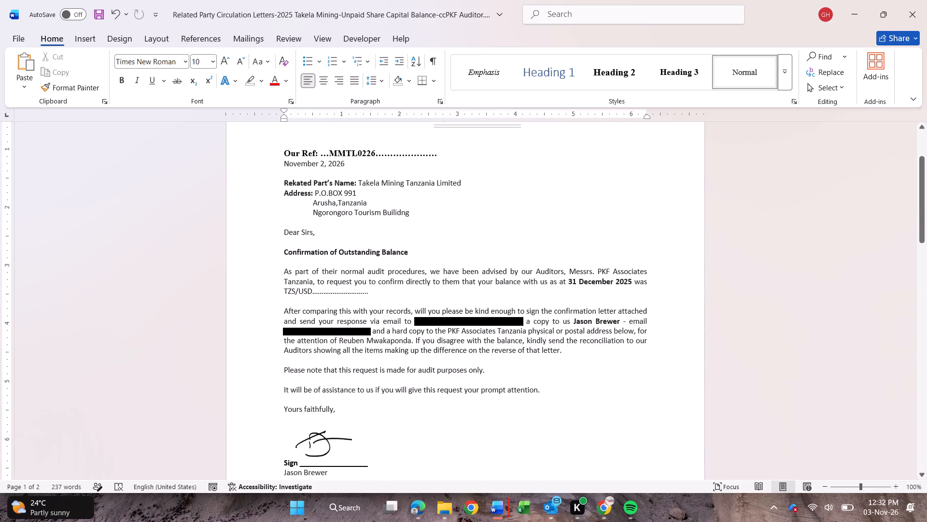
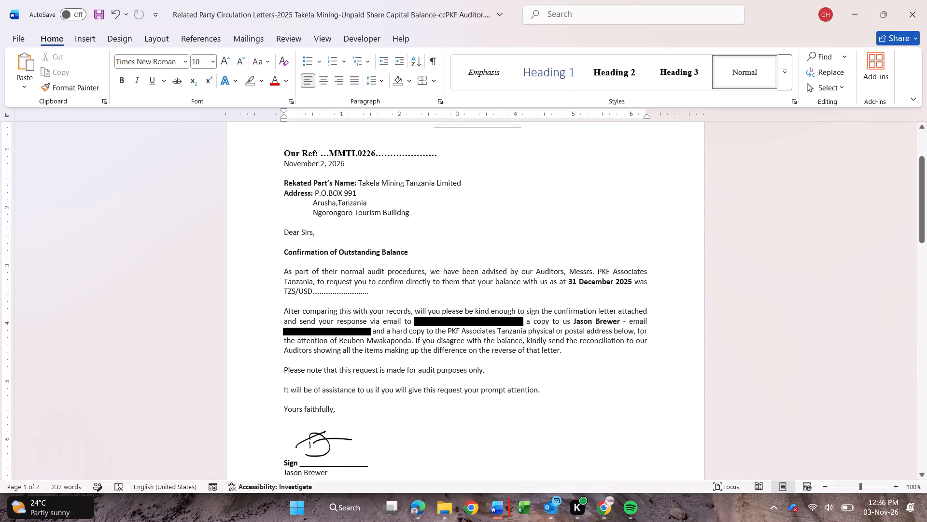
# Review both pages of the letter, from the addressee, signature and auditor blocks through to the outstanding balance confirmation form.
pyautogui.scroll(-1, 553, 357)
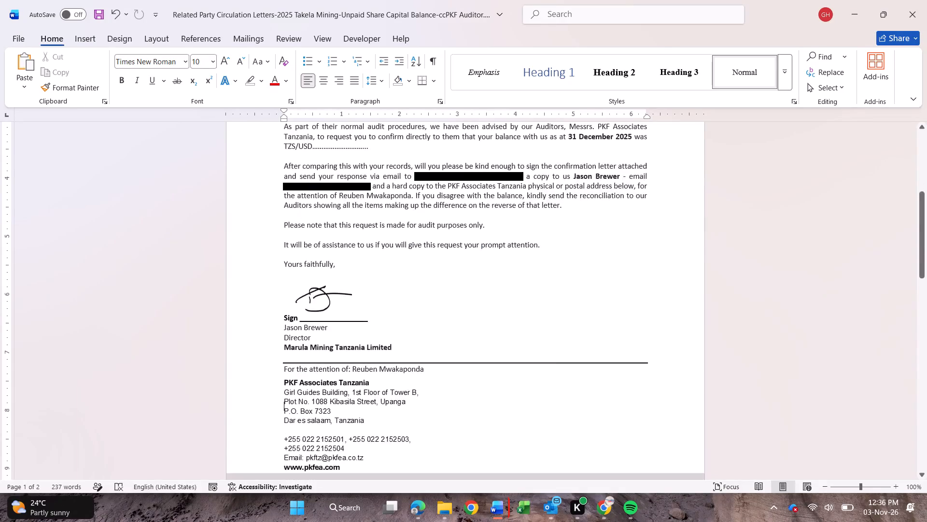
pyautogui.scroll(-4, 553, 357)
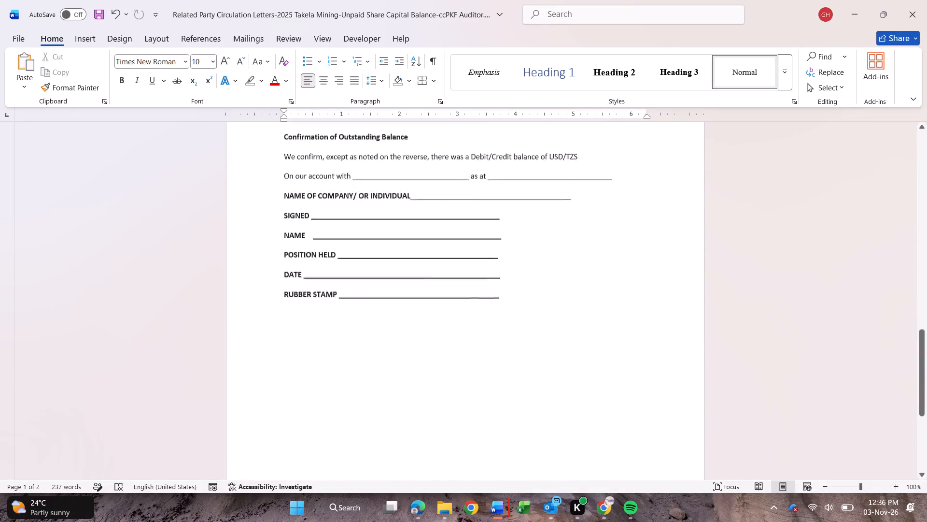
pyautogui.scroll(-4, 552, 358)
pyautogui.scroll(14, 552, 358)
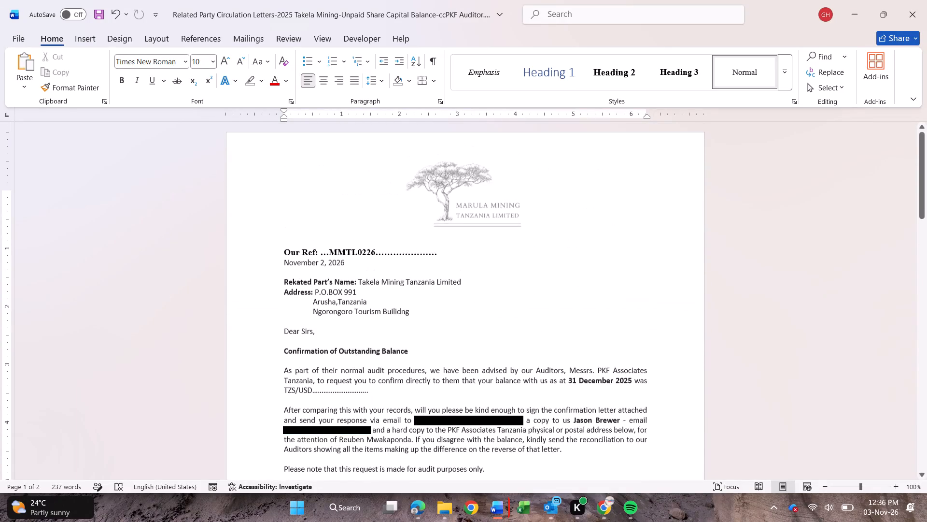
pyautogui.scroll(-1, 541, 351)
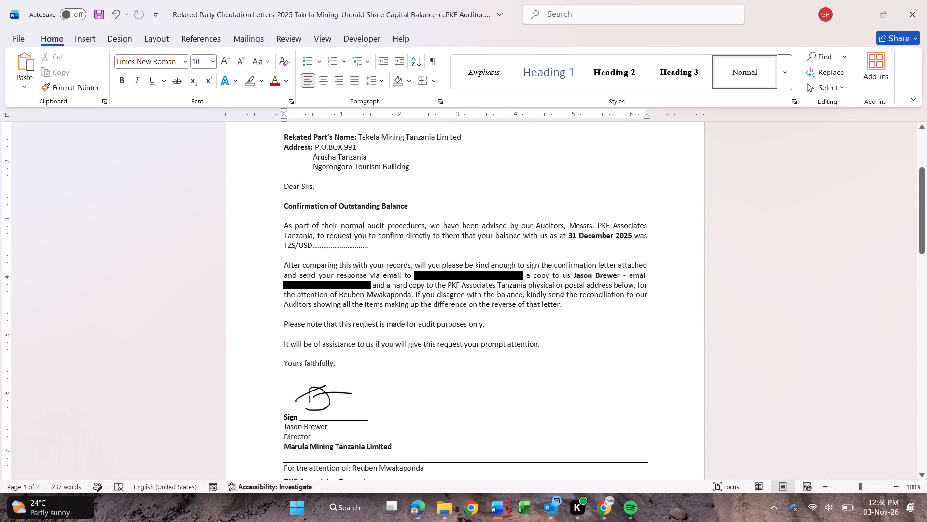
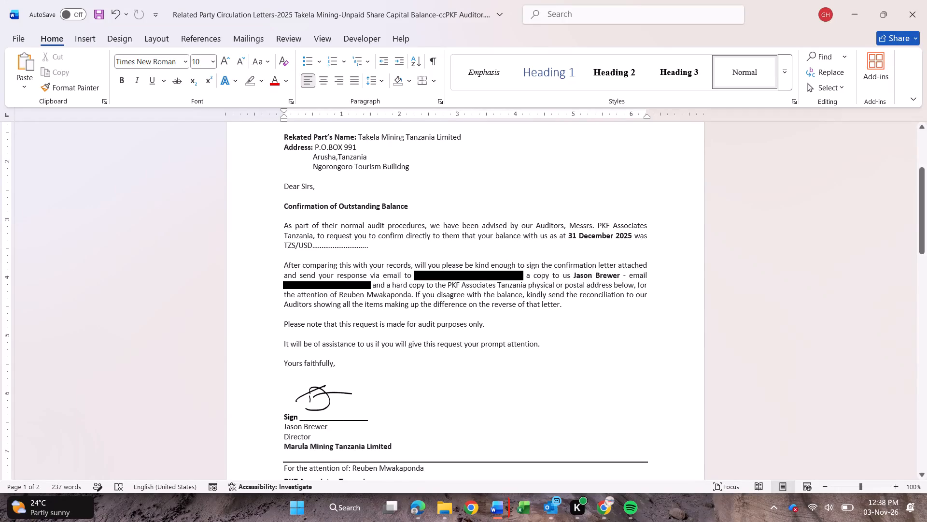
# Save the Takela Mining related party circularisation letter under its existing file name.
pyautogui.moveTo(921, 219); pyautogui.dragTo(916, 188)
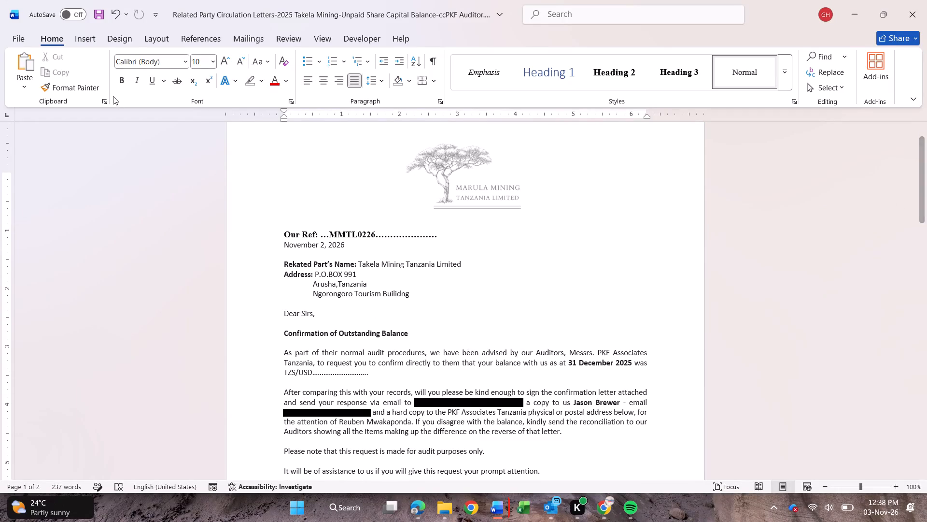
pyautogui.click(21, 41)
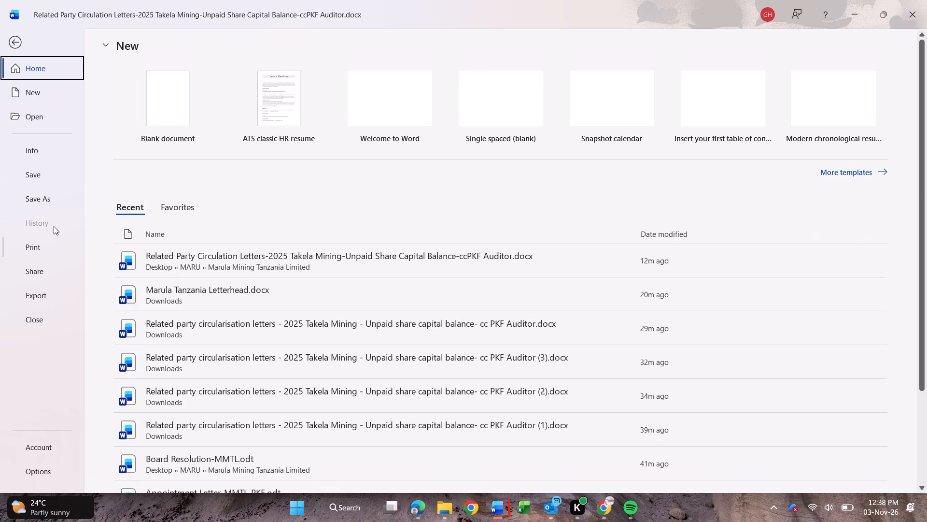
pyautogui.click(43, 180)
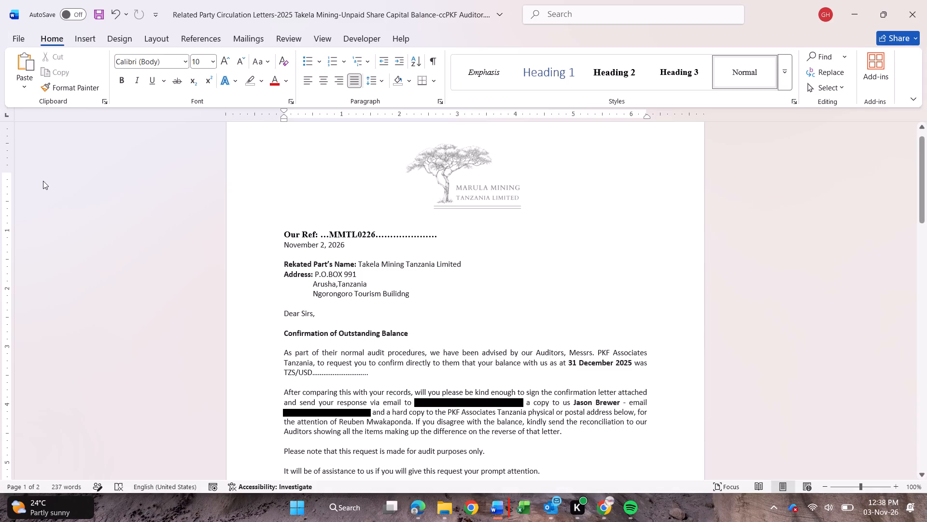
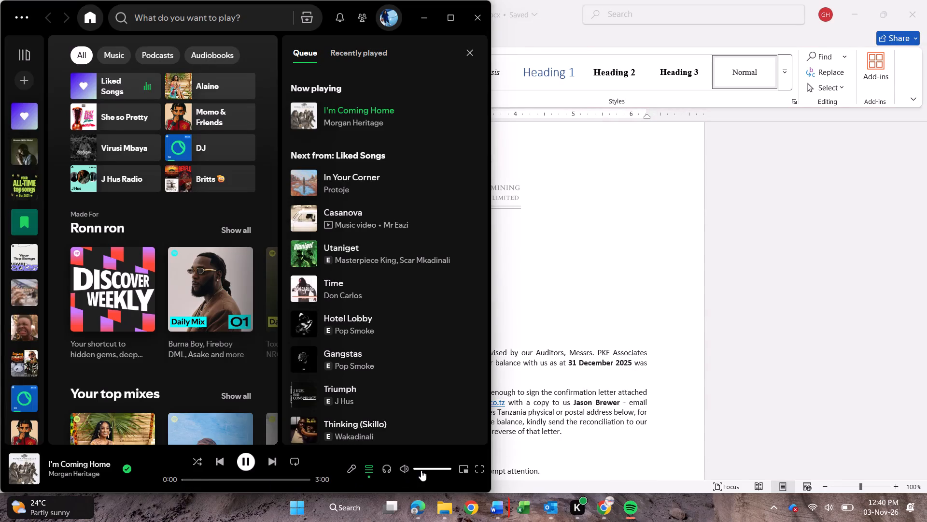
# Switch from Spotify back to the Takela Mining circularisation letter in Word.
pyautogui.click(633, 384)
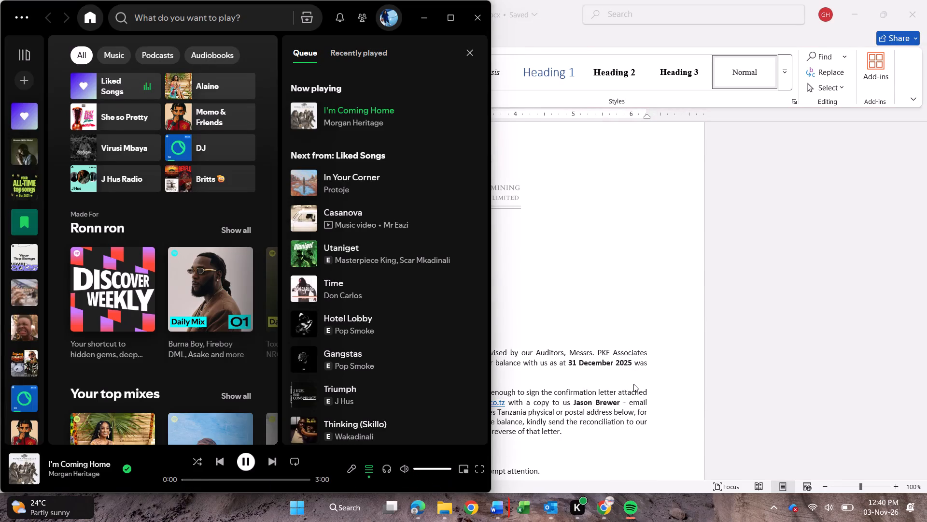
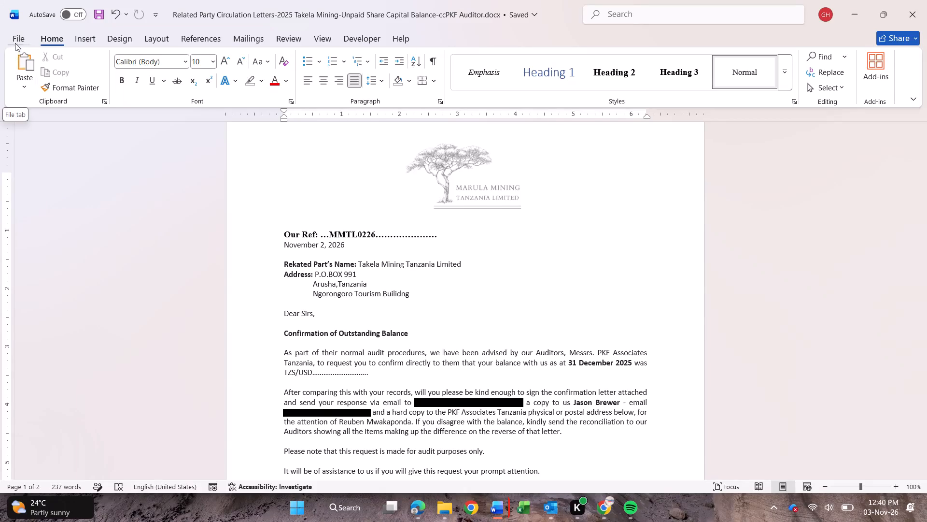
# Open the file management view for the Takela Mining circularisation letter.
pyautogui.click(22, 35)
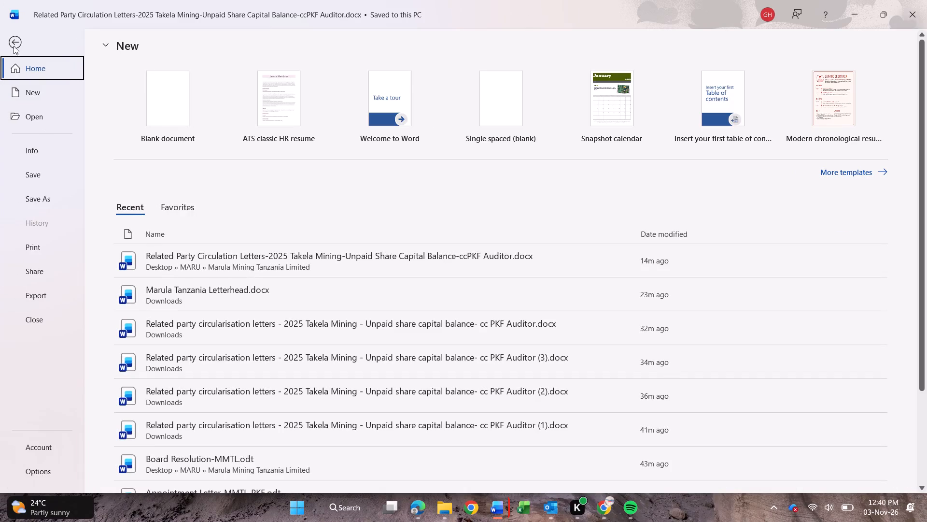
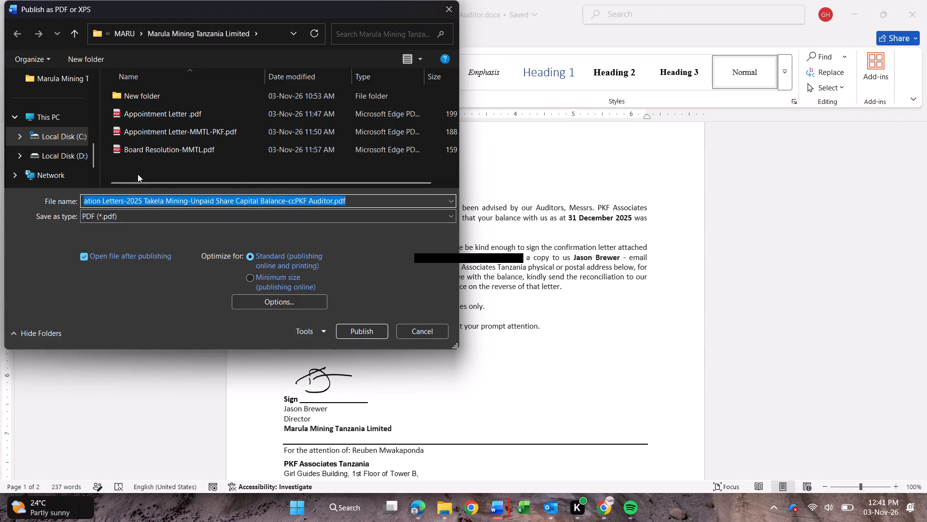
# Publish the letter as a PDF named Related Party Circulation Letters-2025 Takela Mining-Unpaid Share Capital Balance-ccPKF Auditor in the Marula Mining Tanzania Limited folder.
pyautogui.click(88, 199)
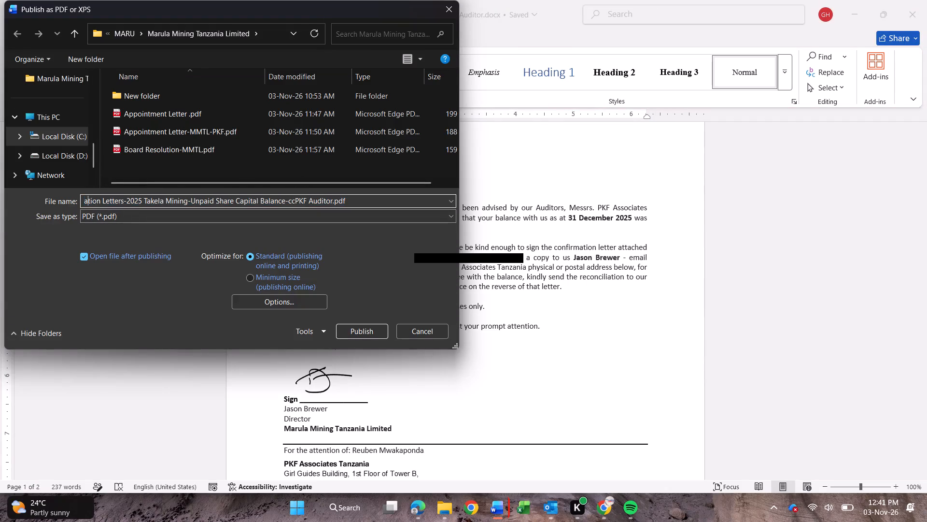
pyautogui.press('Left')
pyautogui.press('Left')
pyautogui.press('Left')
pyautogui.press('Left')
pyautogui.press('Left')
pyautogui.press('Left')
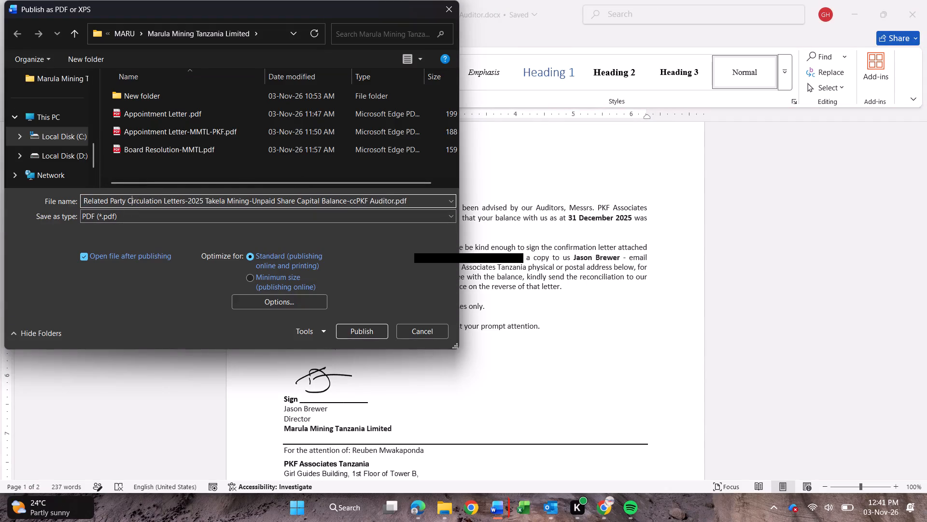
pyautogui.click(363, 331)
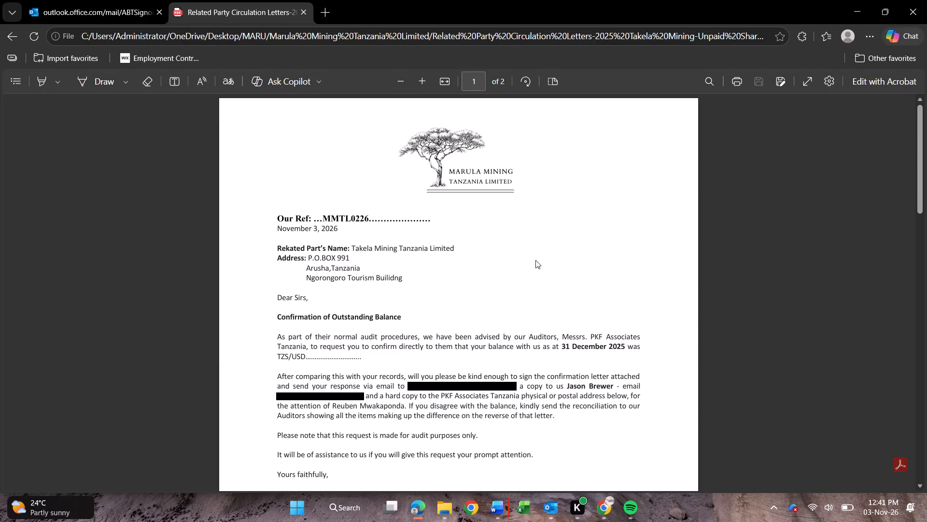
# Skim the published PDF of the letter from the letterhead down to the start of the second page.
pyautogui.moveTo(922, 155); pyautogui.dragTo(926, 259)
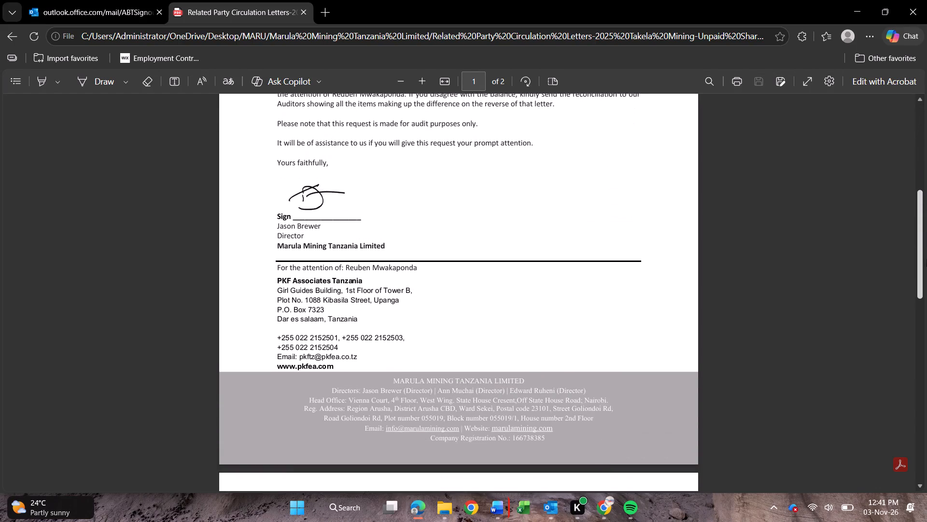
pyautogui.moveTo(926, 259); pyautogui.dragTo(926, 276)
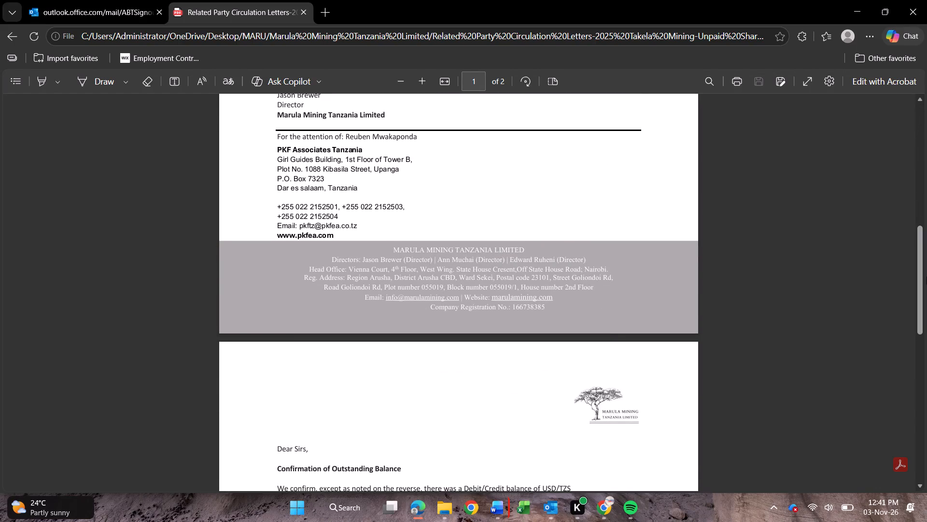
# Switch to Spotify and choose In Your Corner by Protoje from the queue for playback.
pyautogui.click(633, 512)
pyautogui.click(241, 458)
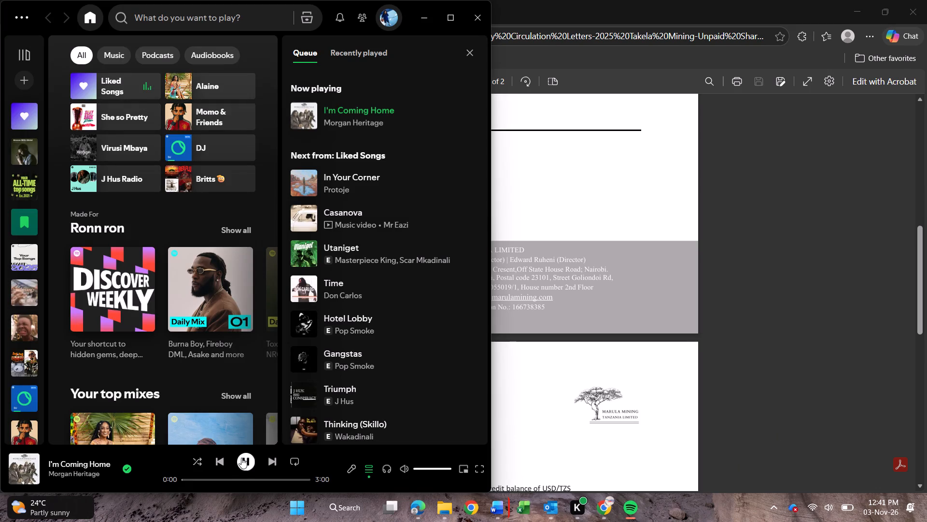
pyautogui.click(243, 467)
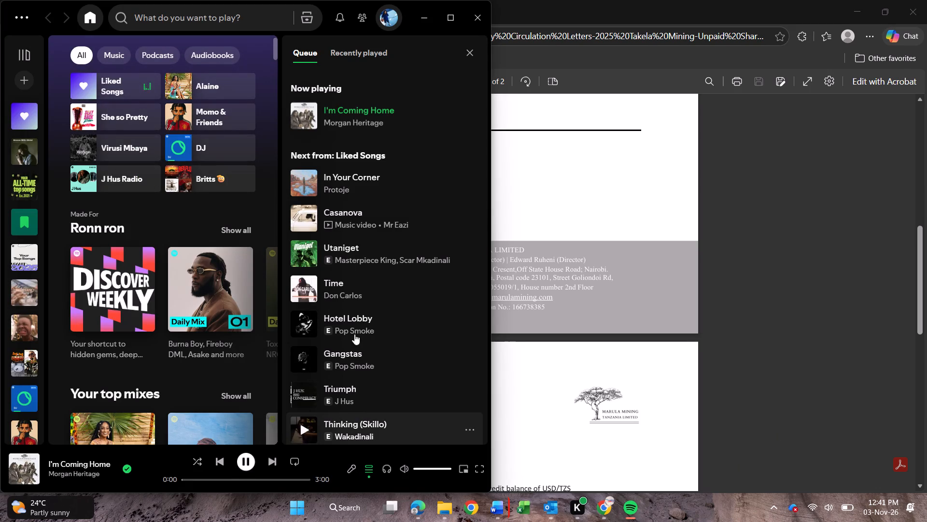
pyautogui.click(304, 179)
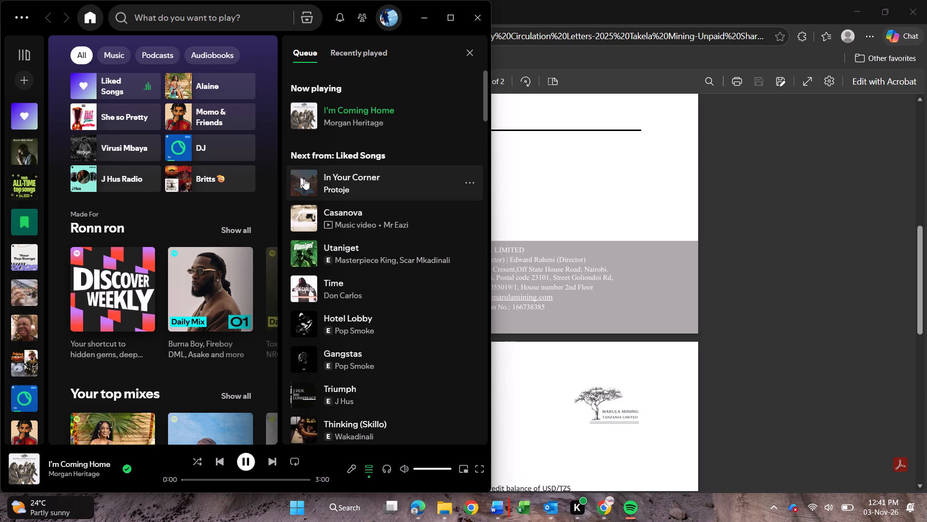
pyautogui.moveTo(307, 183); pyautogui.dragTo(309, 194)
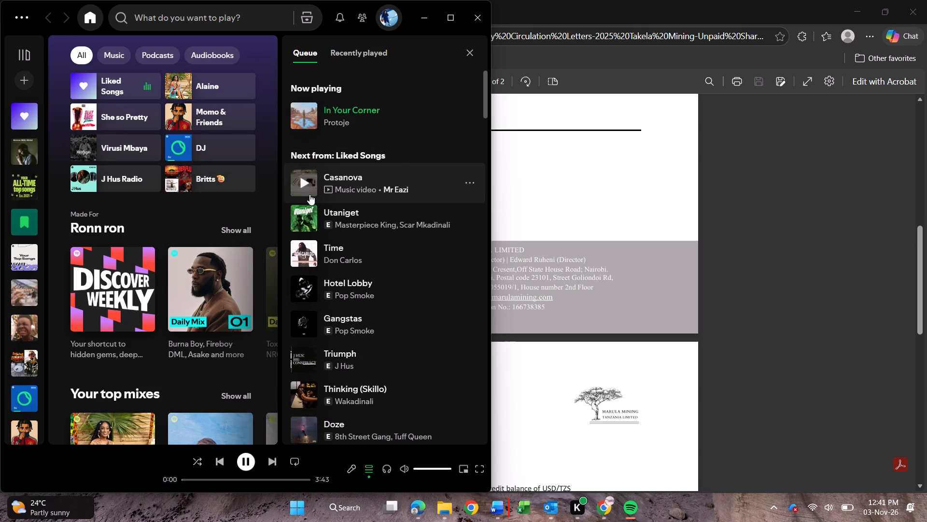
pyautogui.moveTo(309, 194); pyautogui.dragTo(403, 121)
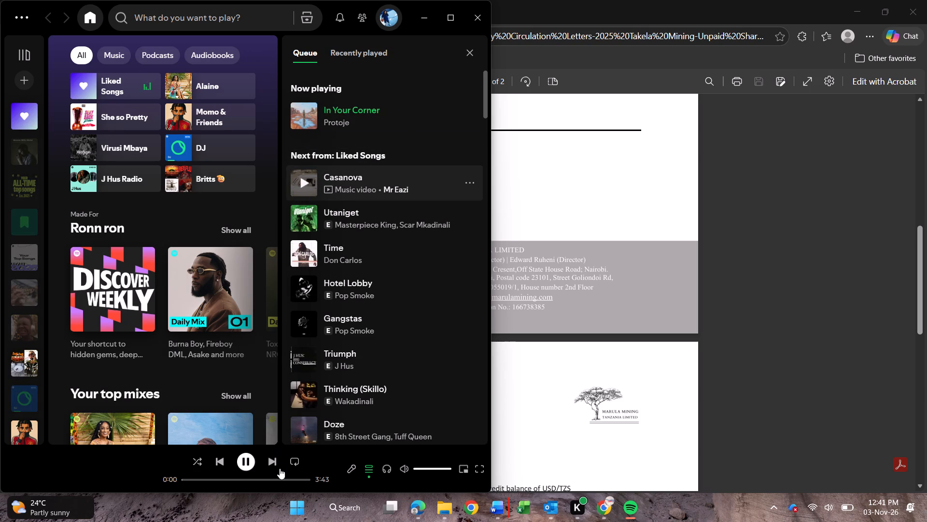
pyautogui.click(247, 460)
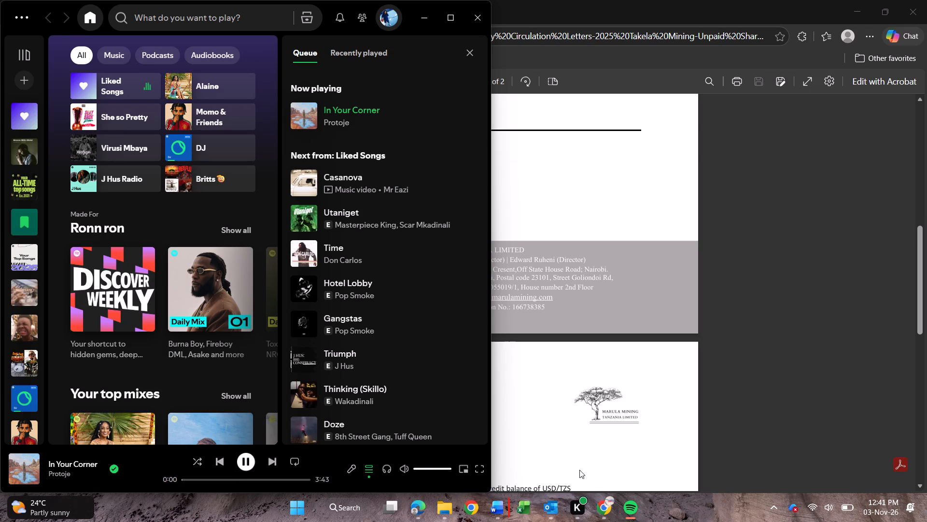
# Disconnect the oraimo SpaceBuds Neo Bluetooth earbuds and start reconnecting them.
pyautogui.click(829, 511)
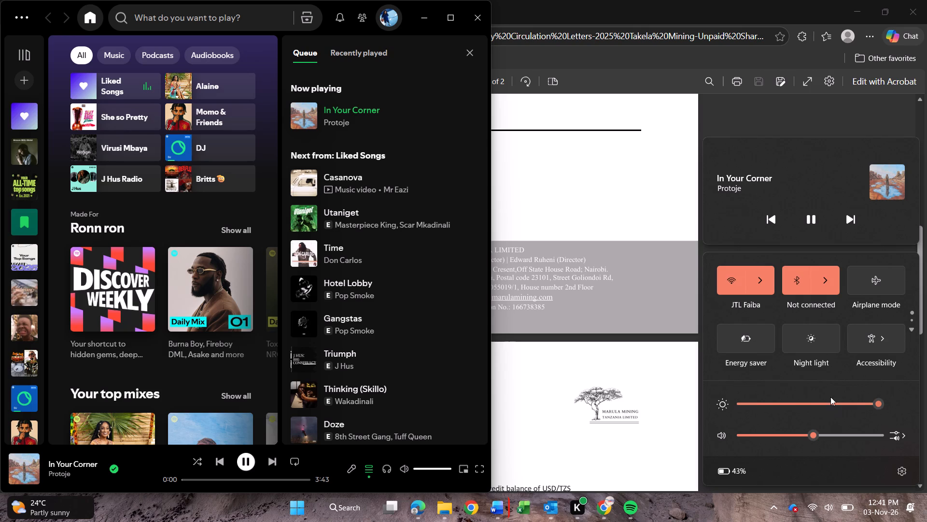
pyautogui.click(836, 282)
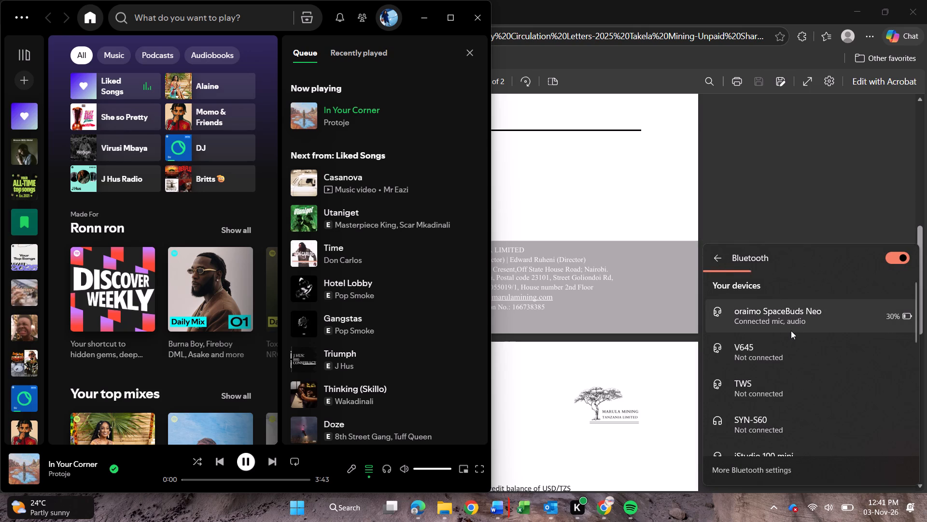
pyautogui.click(791, 329)
pyautogui.click(851, 349)
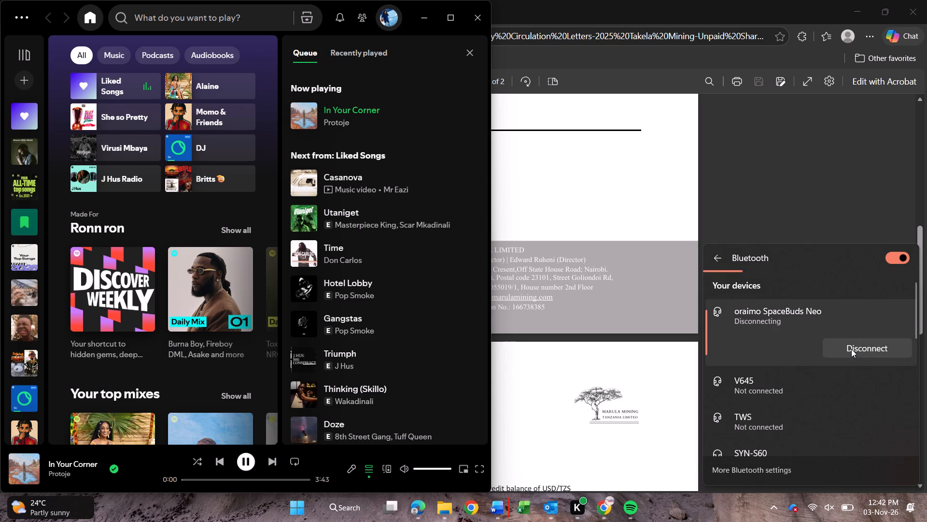
pyautogui.click(806, 315)
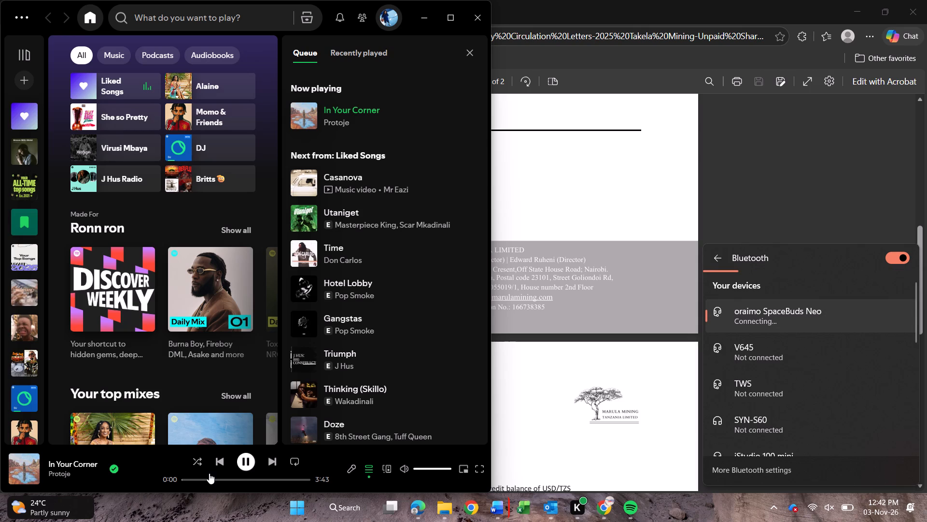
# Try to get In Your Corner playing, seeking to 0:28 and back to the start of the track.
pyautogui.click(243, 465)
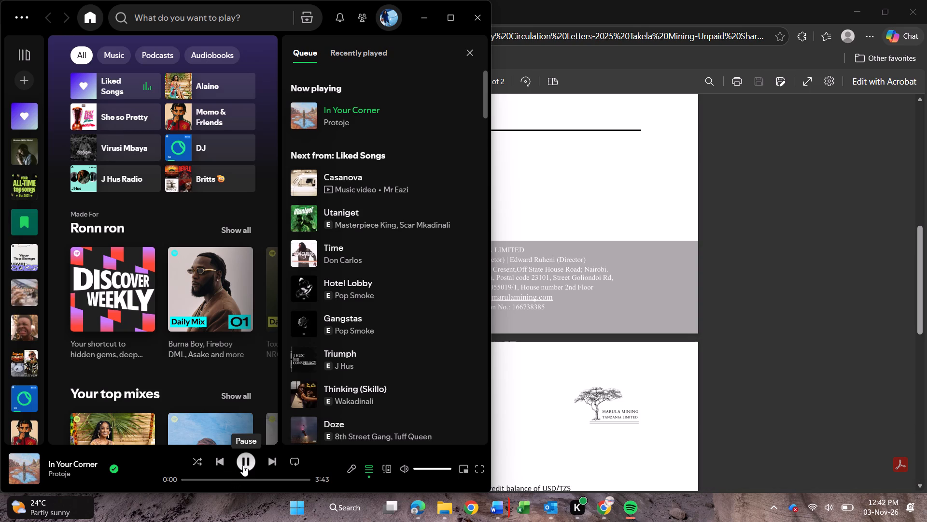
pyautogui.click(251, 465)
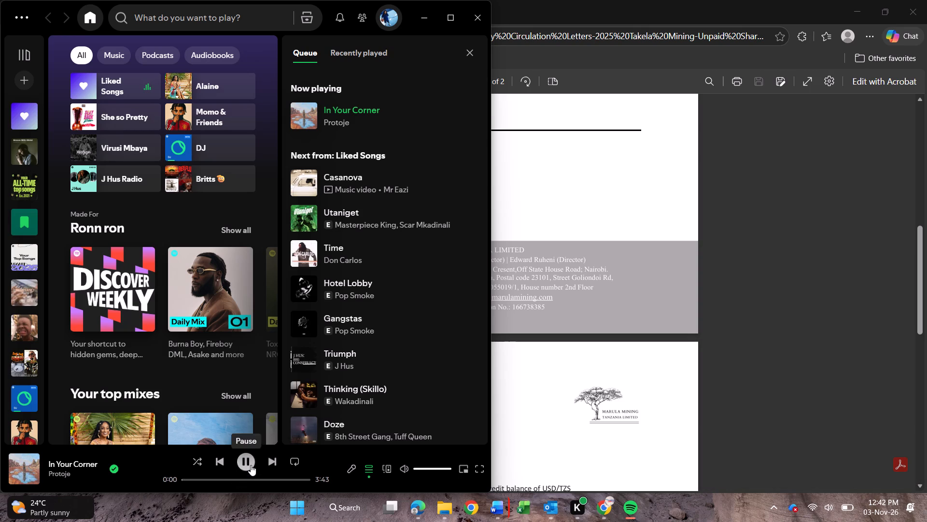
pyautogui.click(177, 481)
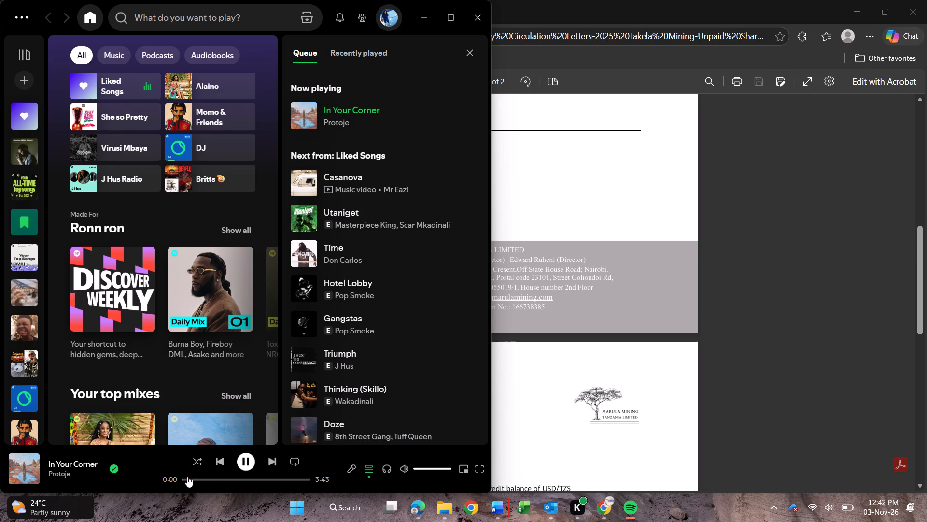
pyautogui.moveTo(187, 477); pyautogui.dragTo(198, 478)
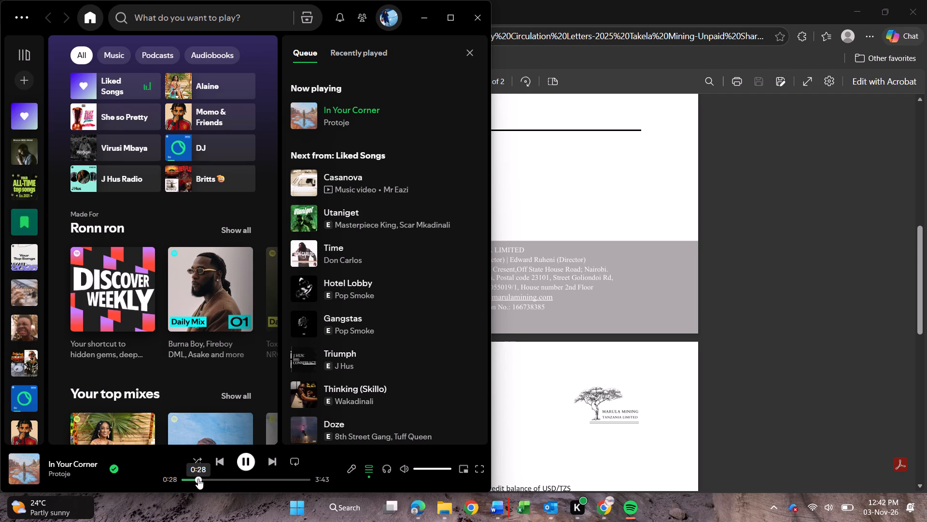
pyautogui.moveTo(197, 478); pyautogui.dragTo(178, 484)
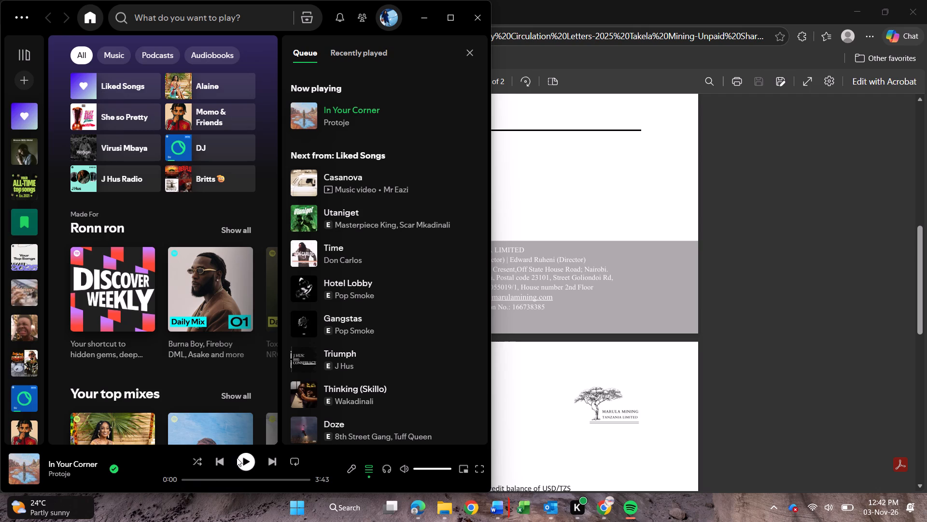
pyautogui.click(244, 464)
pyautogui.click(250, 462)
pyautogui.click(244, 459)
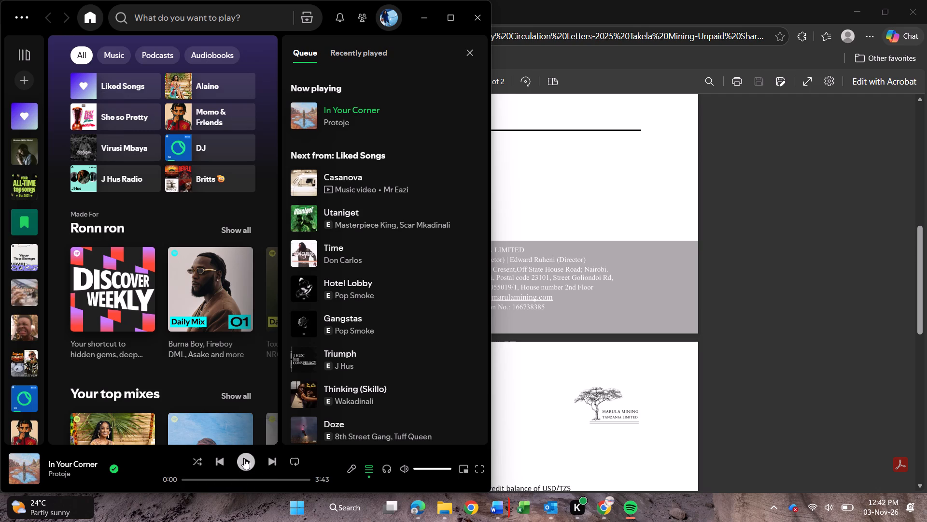
# Return to the PDF letter in Edge, fit it to page width and examine the first page from reference number to footer.
pyautogui.click(700, 284)
pyautogui.scroll(2, 710, 292)
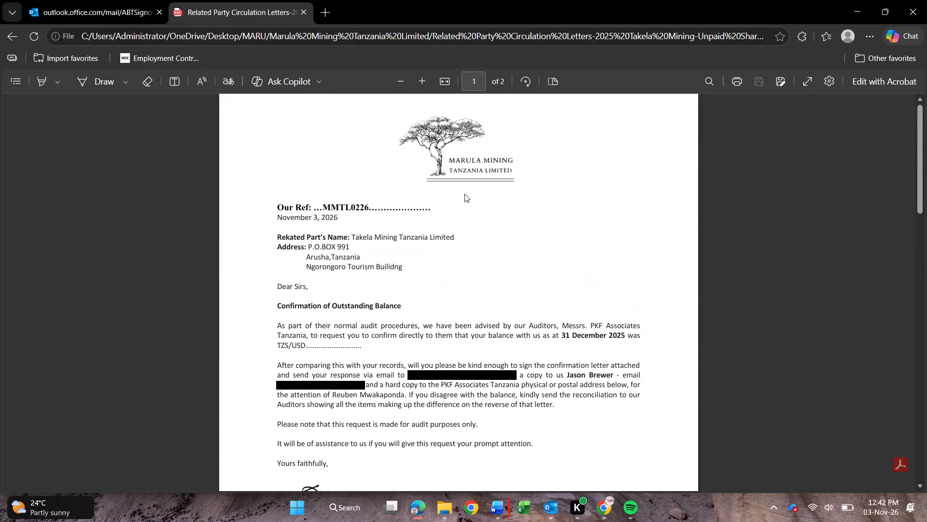
pyautogui.click(446, 85)
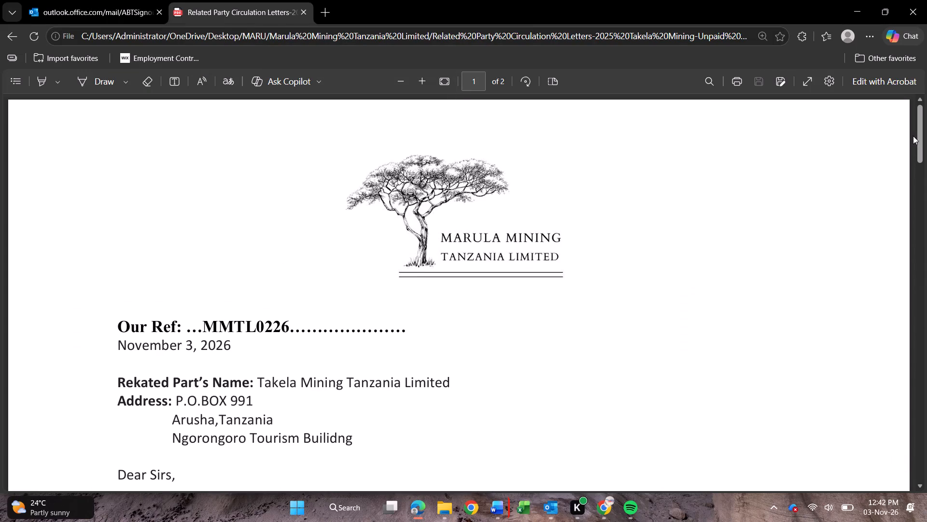
pyautogui.moveTo(921, 136); pyautogui.dragTo(923, 150)
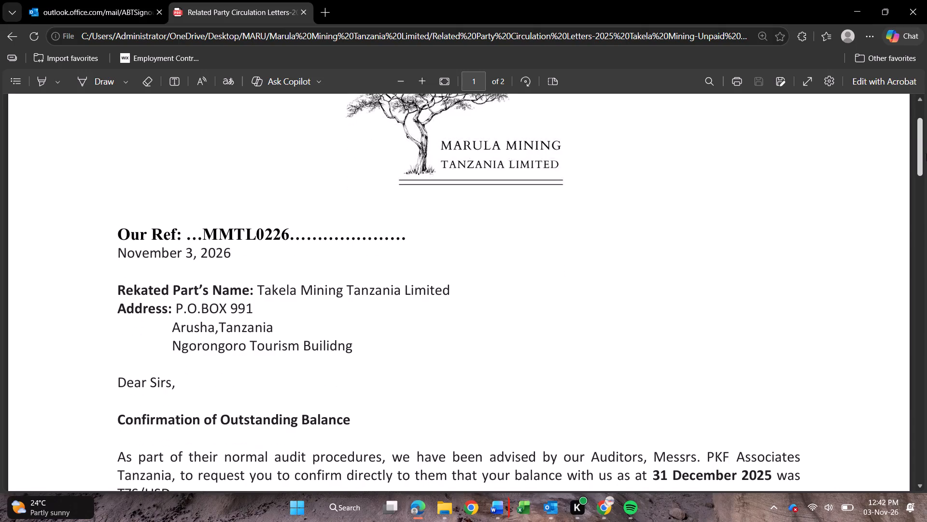
pyautogui.moveTo(919, 160); pyautogui.dragTo(922, 171)
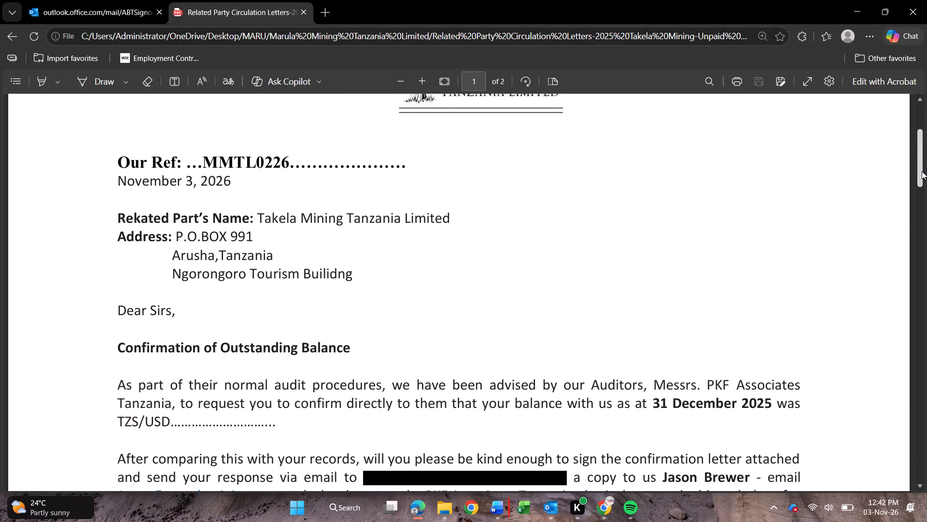
pyautogui.moveTo(922, 171); pyautogui.dragTo(926, 204)
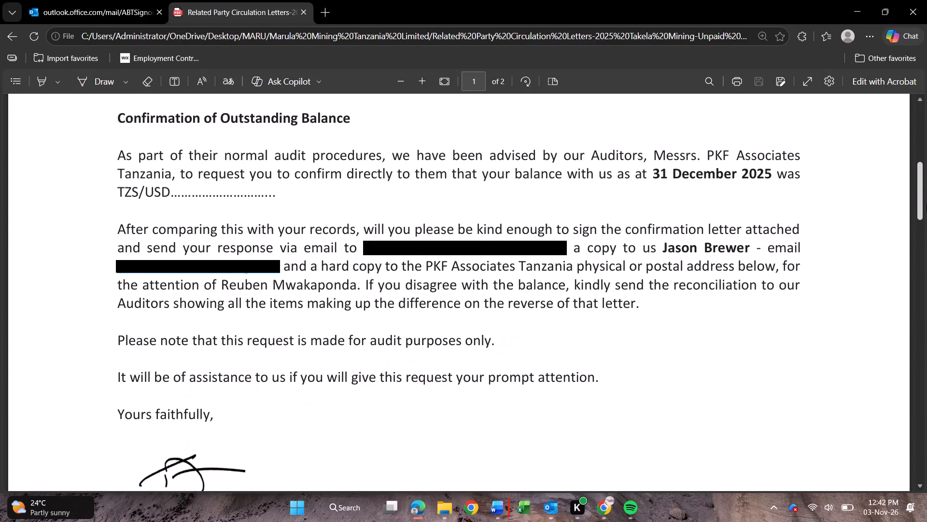
pyautogui.moveTo(926, 204); pyautogui.dragTo(926, 255)
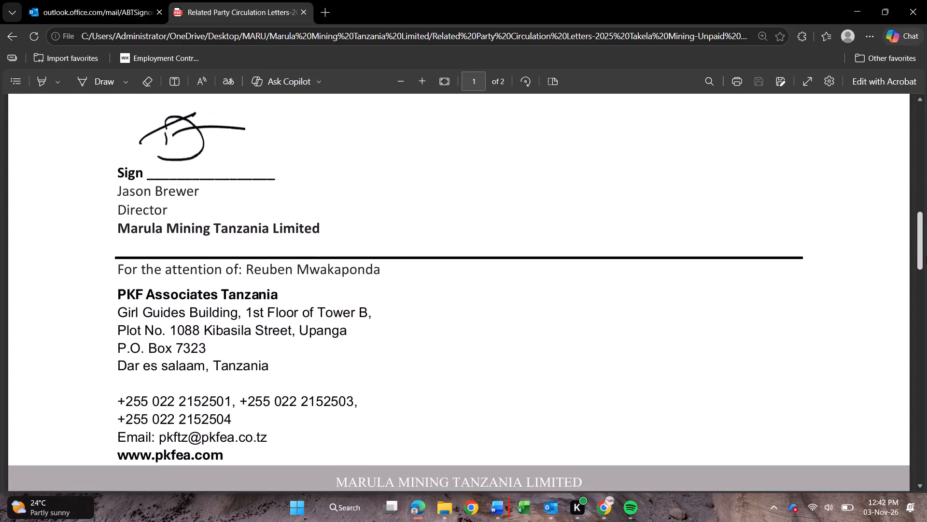
pyautogui.moveTo(926, 255); pyautogui.dragTo(926, 268)
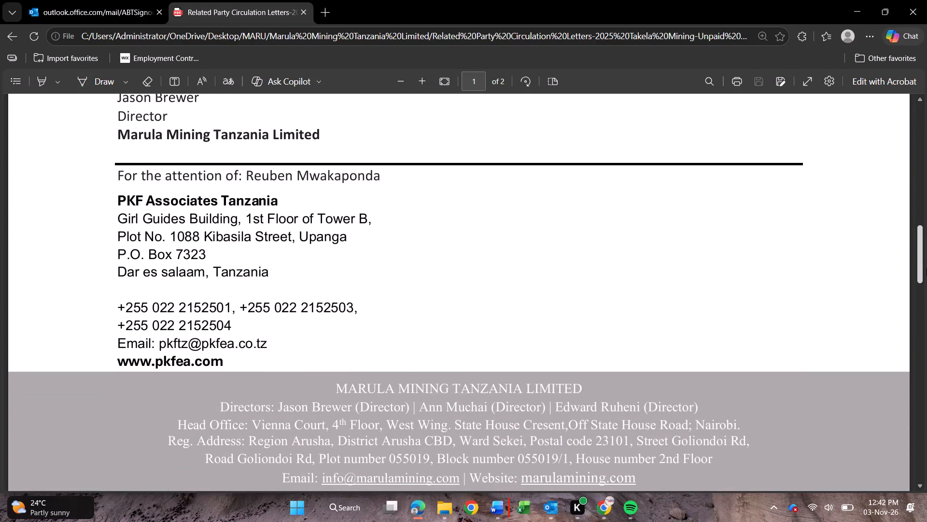
pyautogui.moveTo(926, 268); pyautogui.dragTo(926, 271)
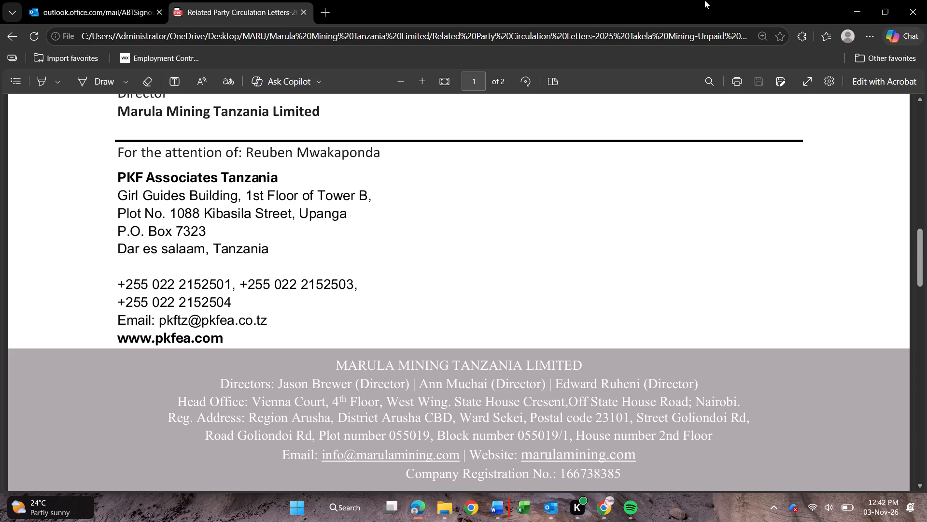
# Minimise the PDF window and switch back to the Takela Mining letter in Word.
pyautogui.click(855, 10)
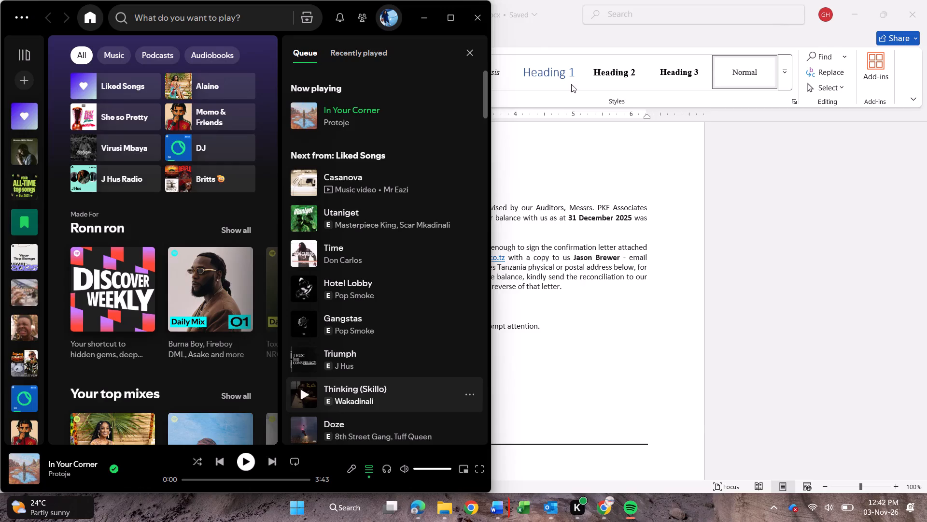
pyautogui.click(610, 355)
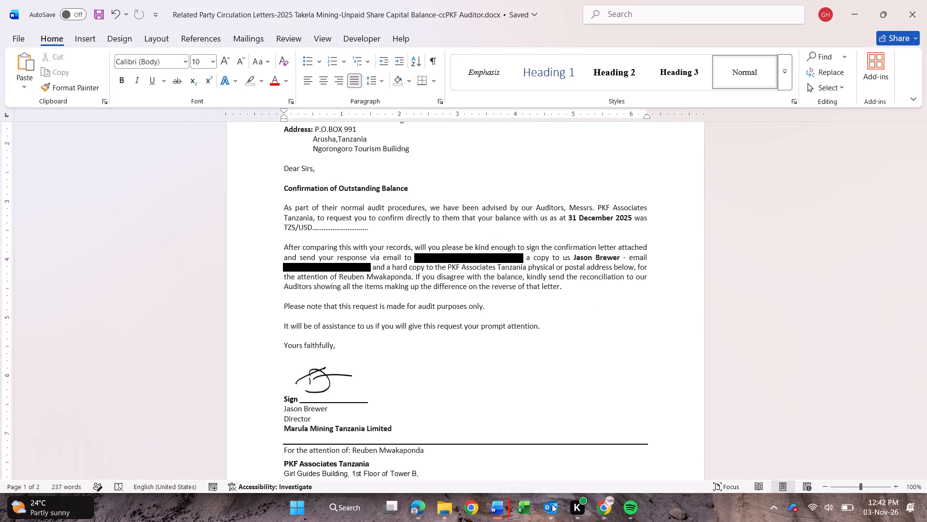
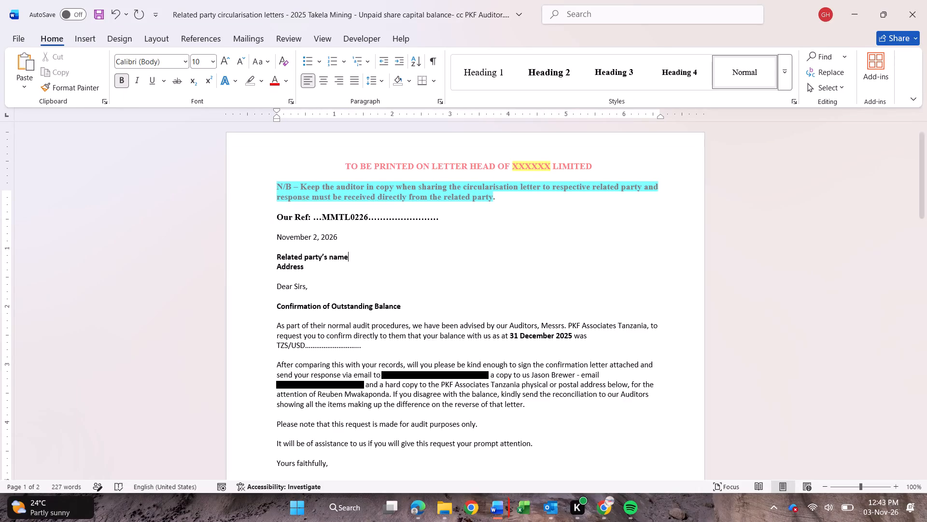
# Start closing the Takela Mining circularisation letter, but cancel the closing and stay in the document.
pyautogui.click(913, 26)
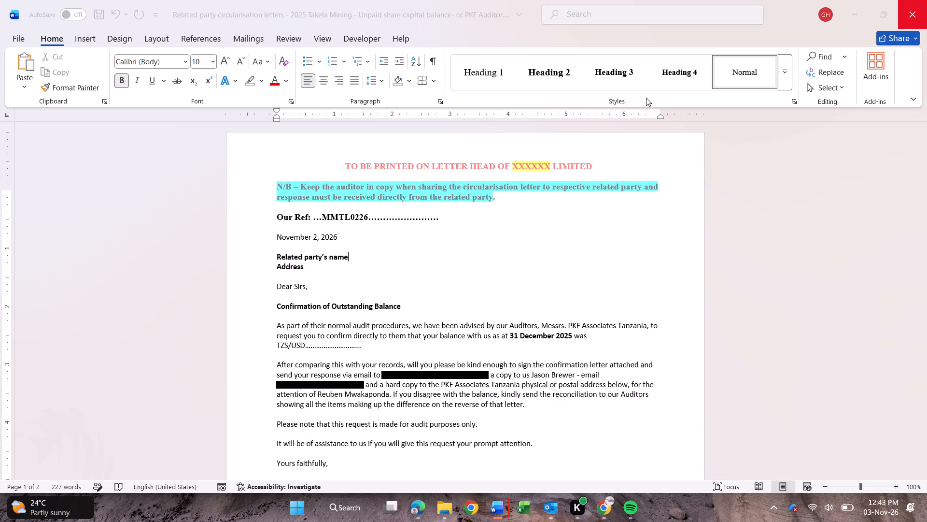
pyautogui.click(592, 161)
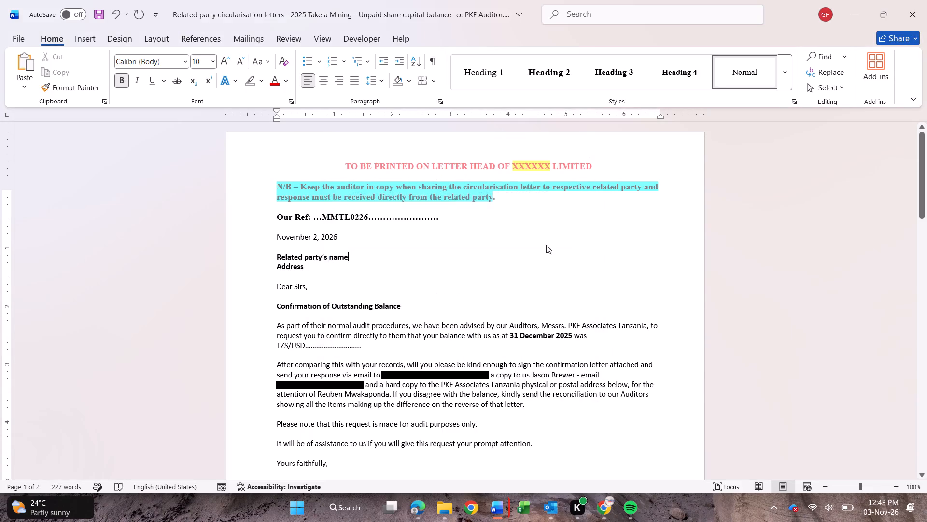
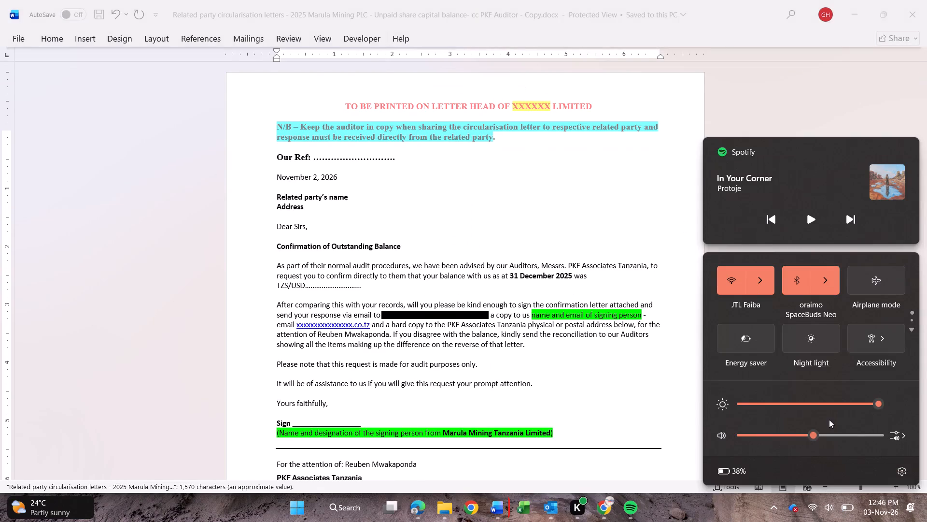
# Change the date of the Marula Mining PLC unpaid share capital balance letter to November 2, 2026.
pyautogui.click(822, 518)
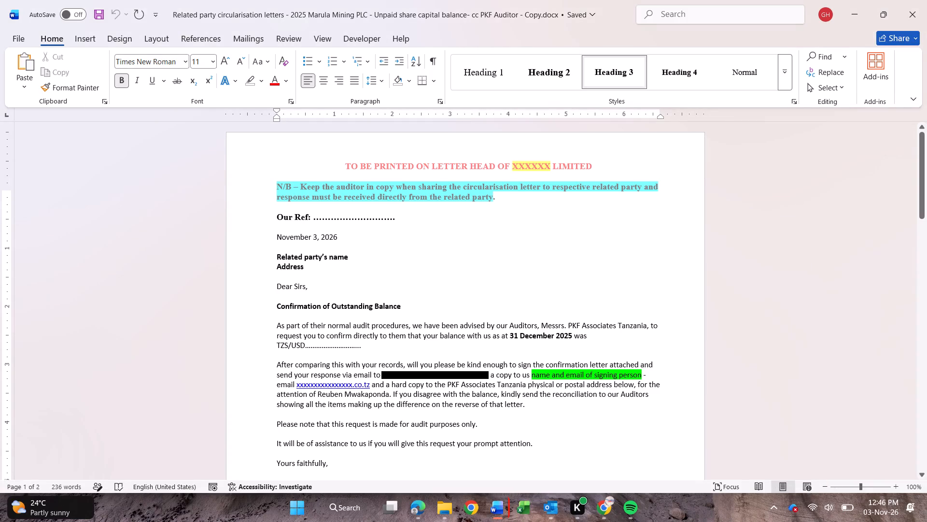
pyautogui.click(316, 241)
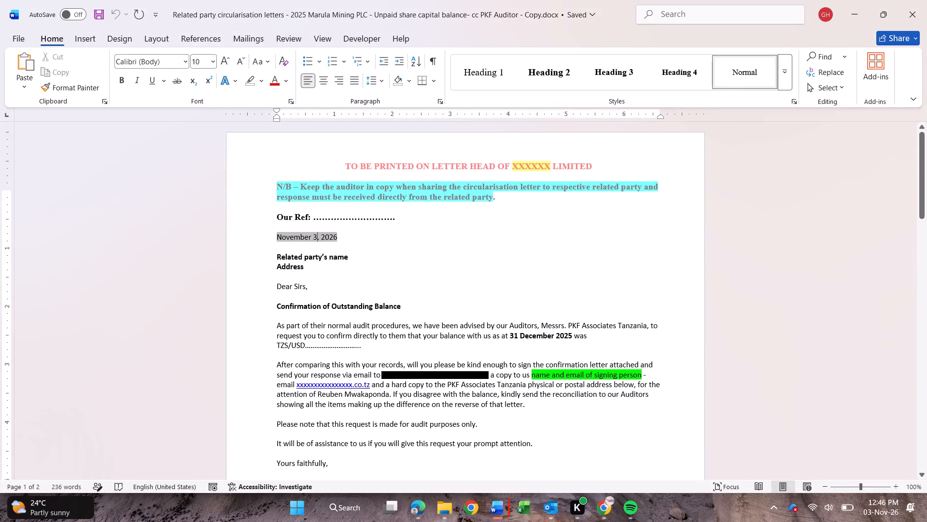
pyautogui.click(321, 239)
pyautogui.press('Left')
pyautogui.press('Left')
pyautogui.press('BackSpace')
pyautogui.press('2')
pyautogui.click(506, 271)
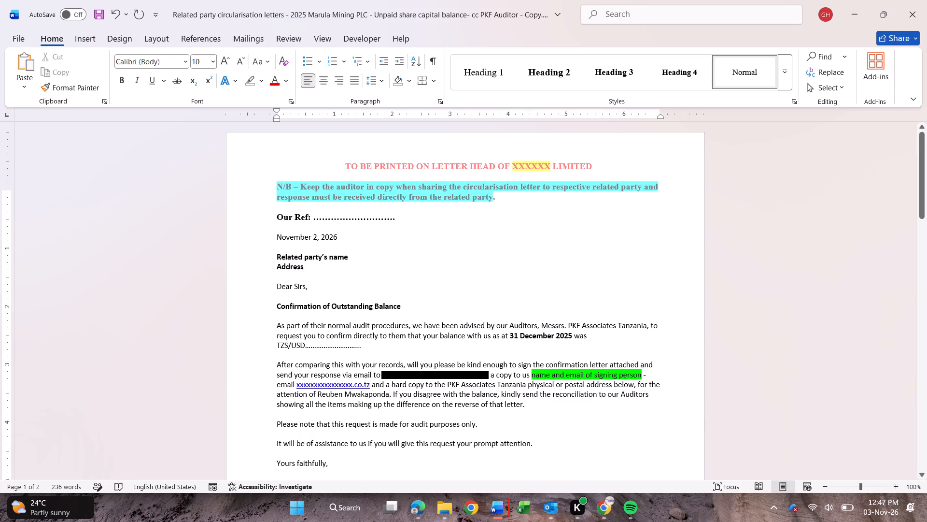
# Review the unpaid share capital letter from the addressee block through the rubber stamp line and back to the date.
pyautogui.moveTo(920, 198); pyautogui.dragTo(920, 228)
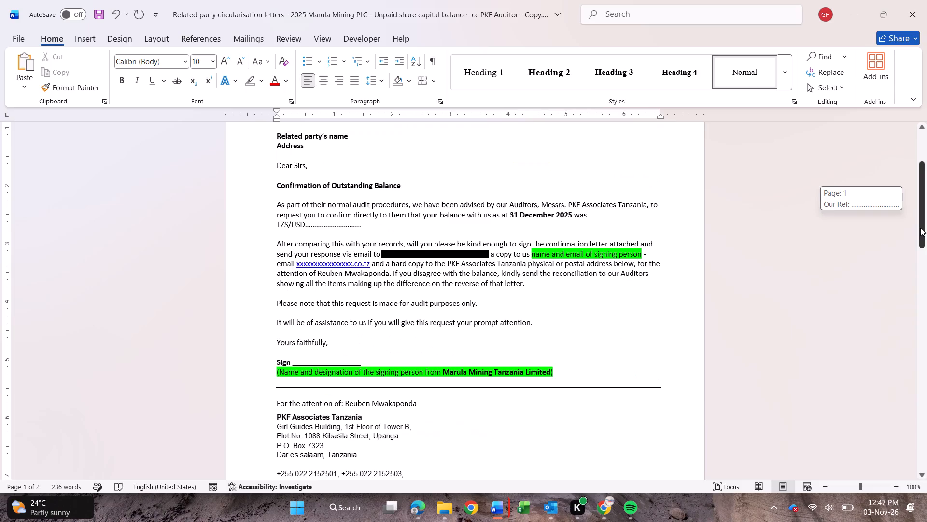
pyautogui.moveTo(920, 228); pyautogui.dragTo(920, 249)
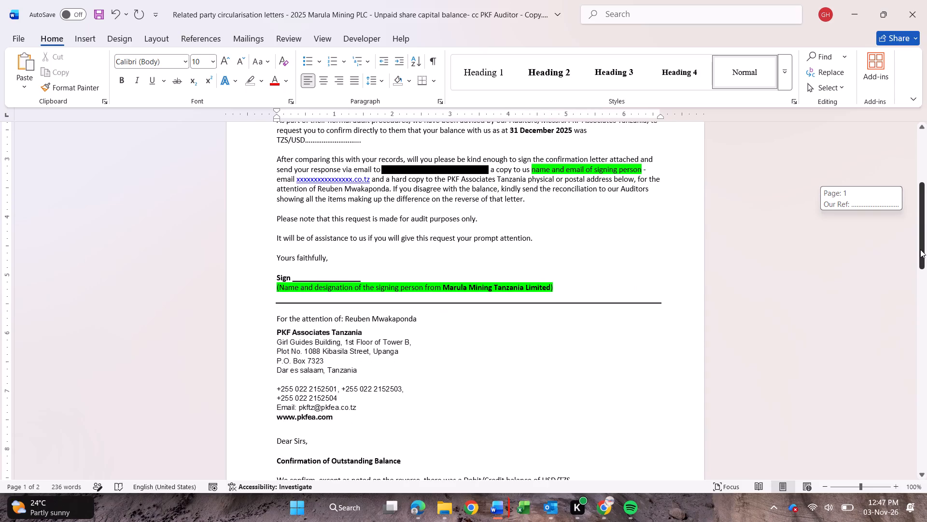
pyautogui.moveTo(920, 249); pyautogui.dragTo(924, 266)
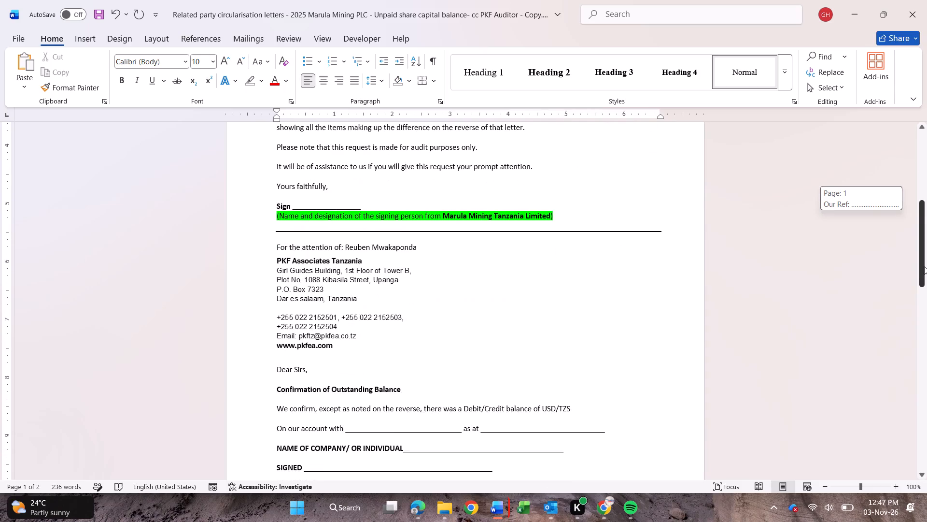
pyautogui.moveTo(924, 266); pyautogui.dragTo(926, 362)
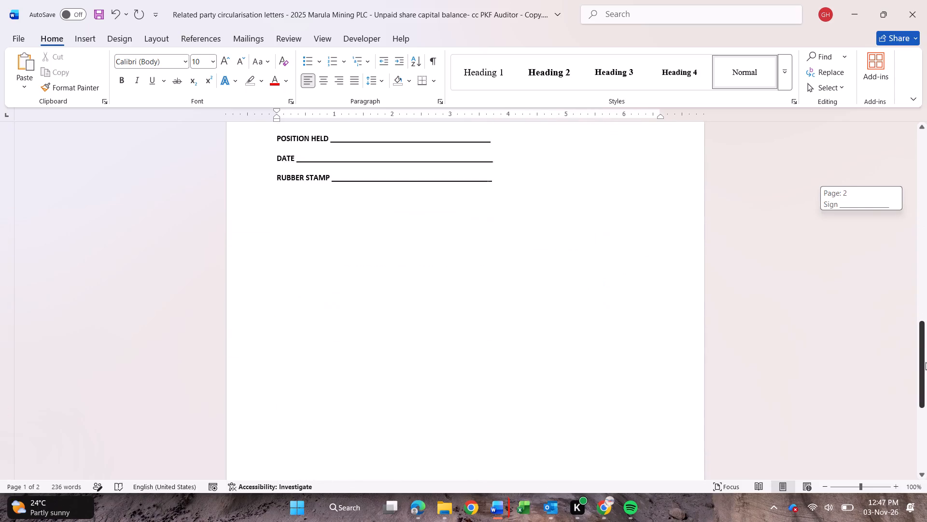
pyautogui.moveTo(926, 362); pyautogui.dragTo(917, 233)
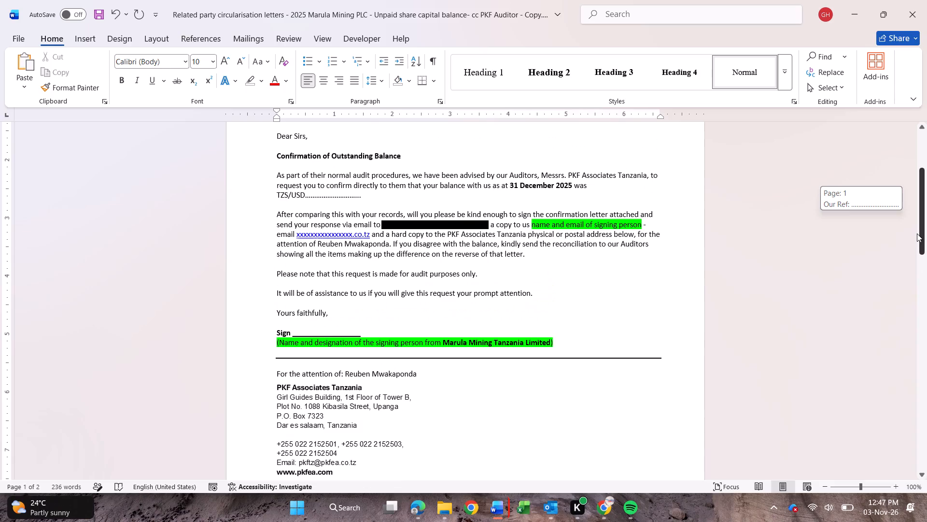
pyautogui.moveTo(917, 233); pyautogui.dragTo(917, 221)
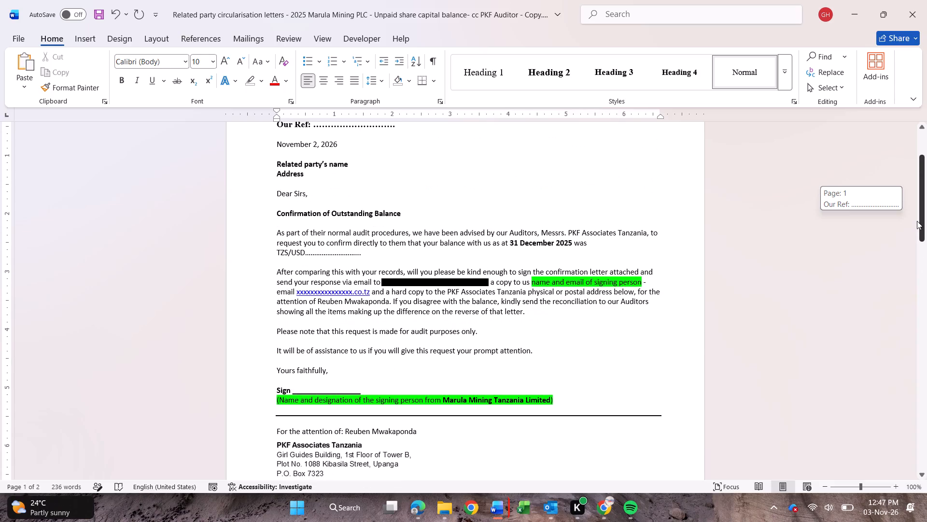
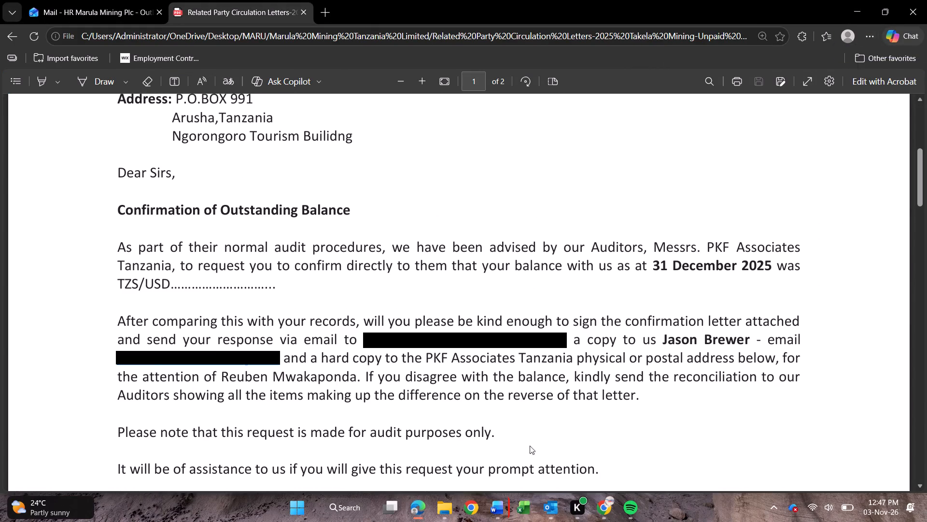
# Check the Takela Mining PDF against the Marula Mining PLC unpaid share capital letter, and close the Marula letter without saving its changes.
pyautogui.scroll(2, 507, 412)
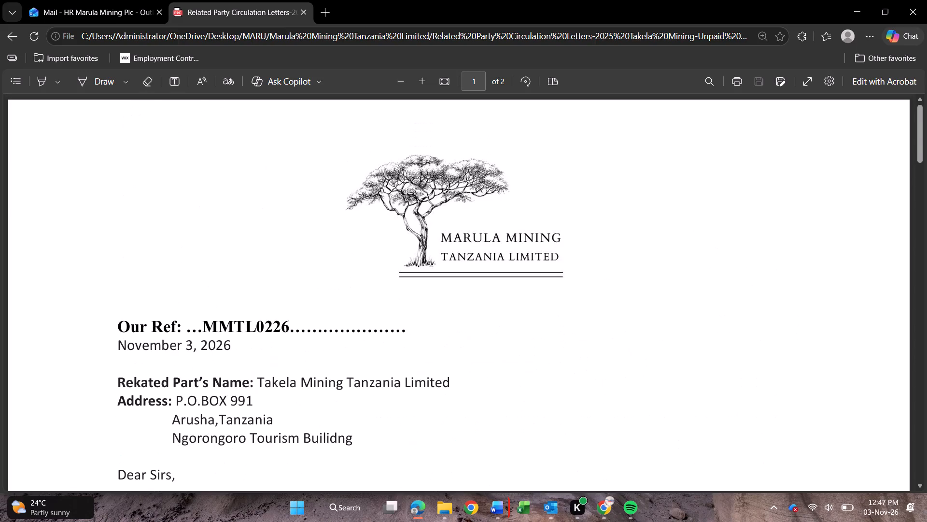
pyautogui.click(856, 14)
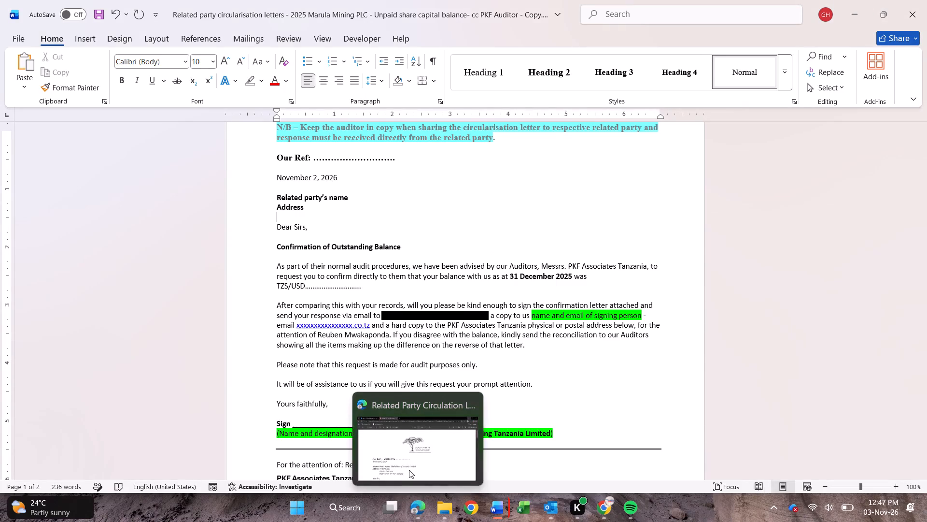
pyautogui.click(408, 446)
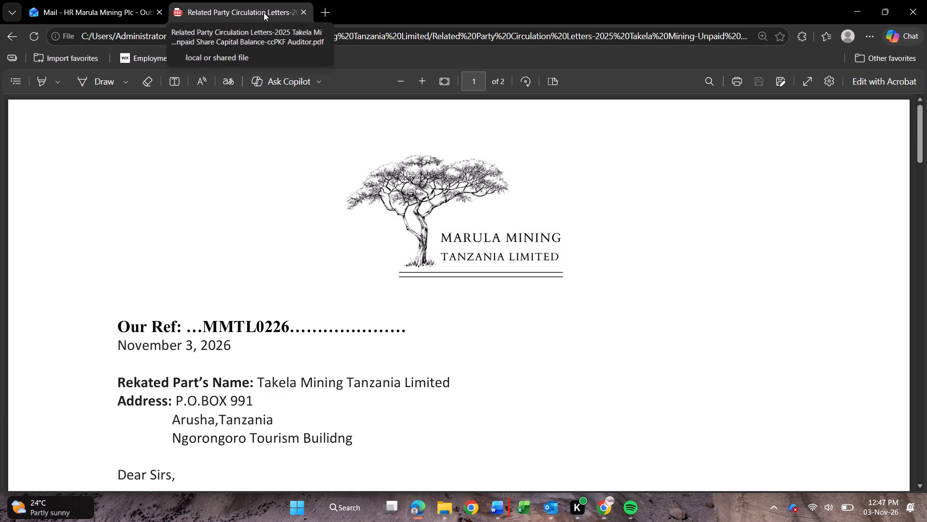
pyautogui.click(859, 6)
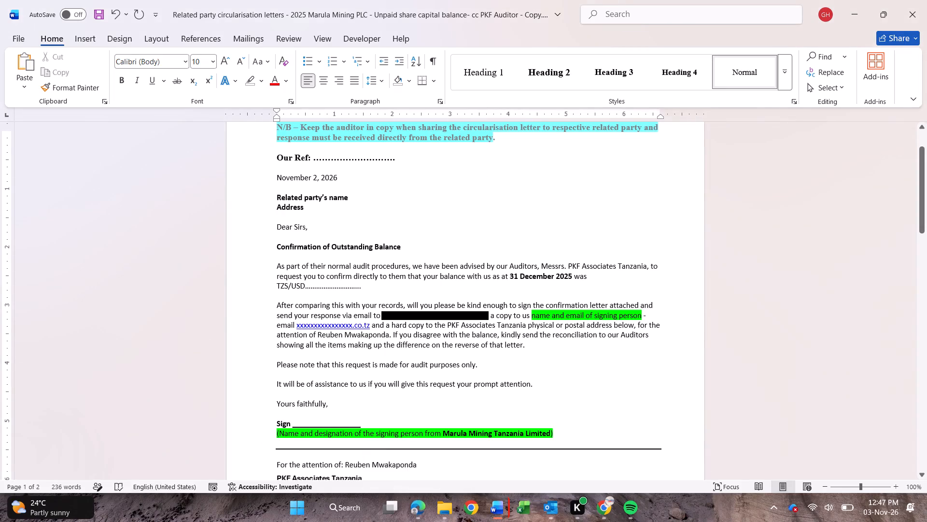
pyautogui.scroll(1, 462, 255)
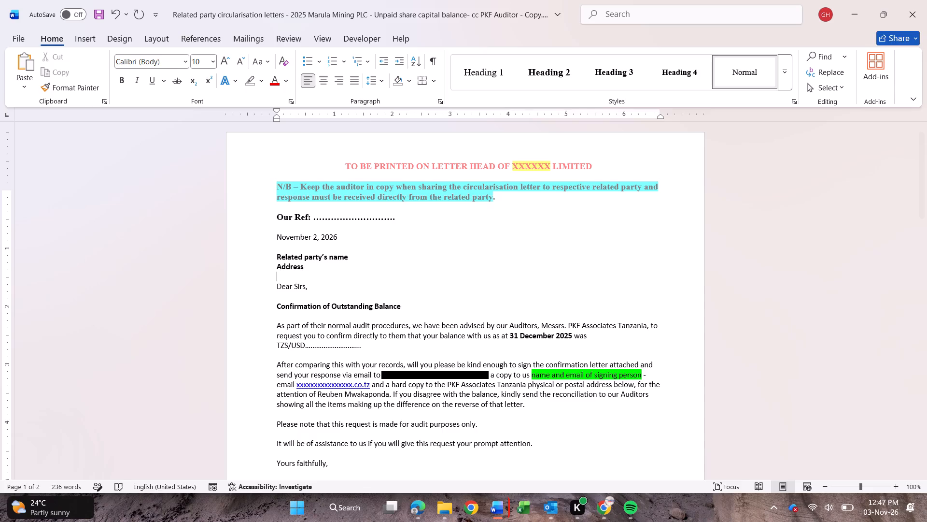
pyautogui.click(913, 2)
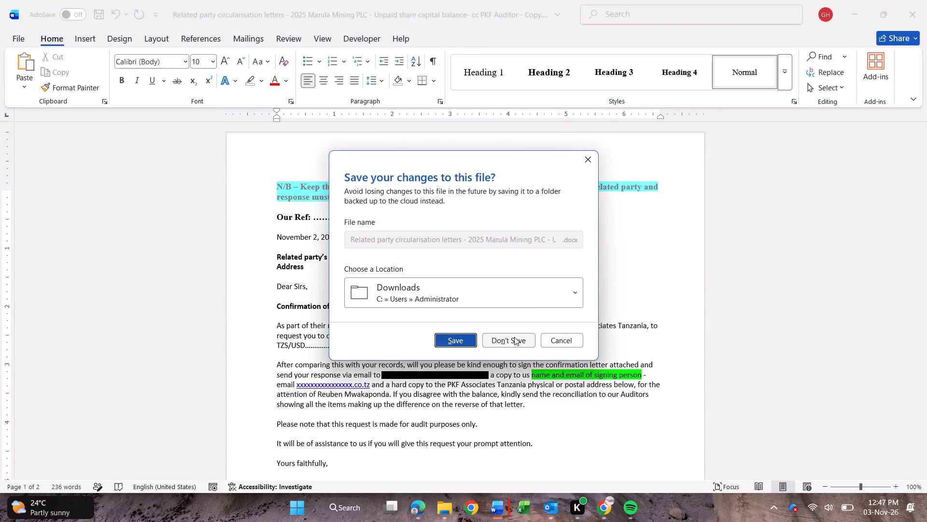
pyautogui.click(514, 337)
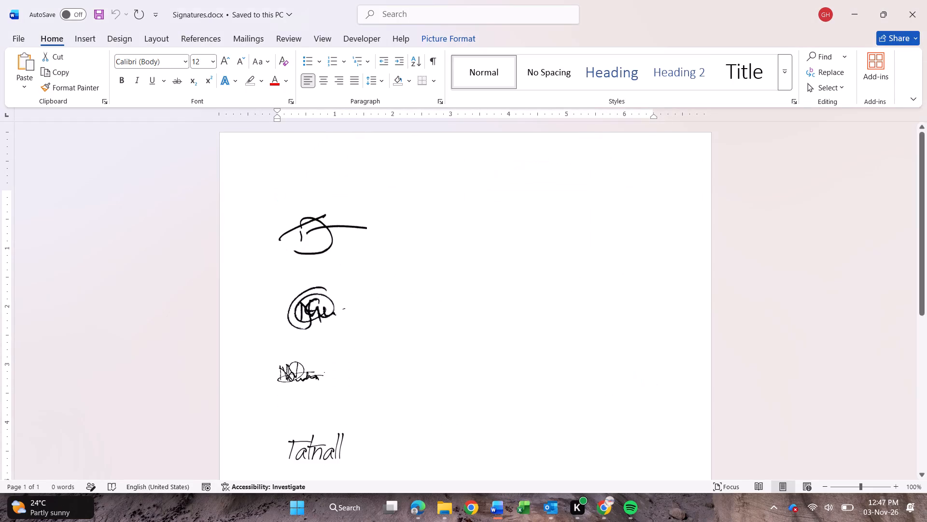
# Duplicate the Takela Mining unpaid share capital Word letter inside the Marula Mining Tanzania Limited folder in File Explorer.
pyautogui.click(426, 515)
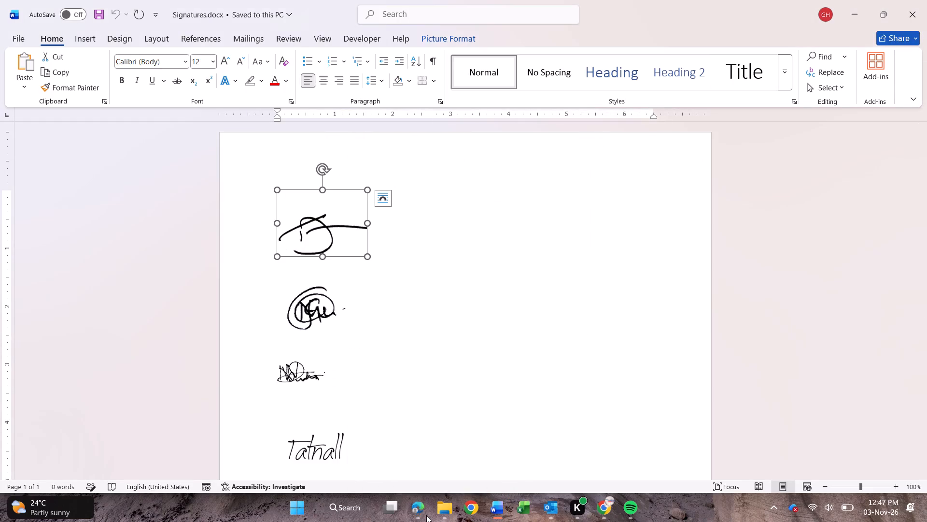
pyautogui.click(440, 510)
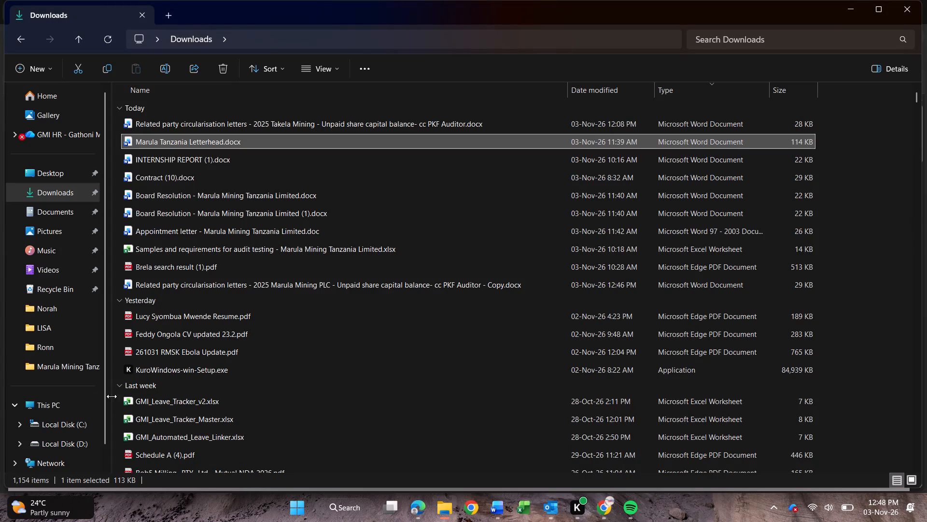
pyautogui.click(67, 371)
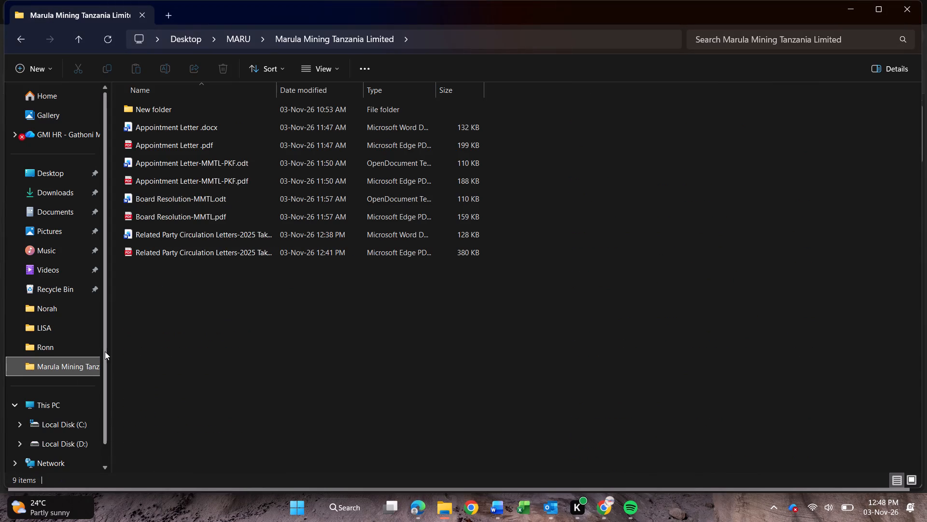
pyautogui.rightClick(239, 241)
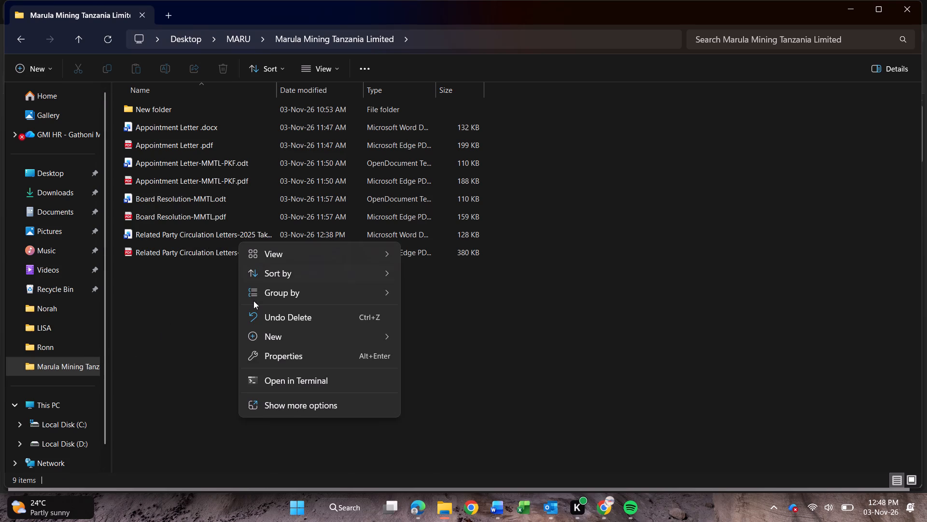
pyautogui.click(547, 378)
pyautogui.click(227, 232)
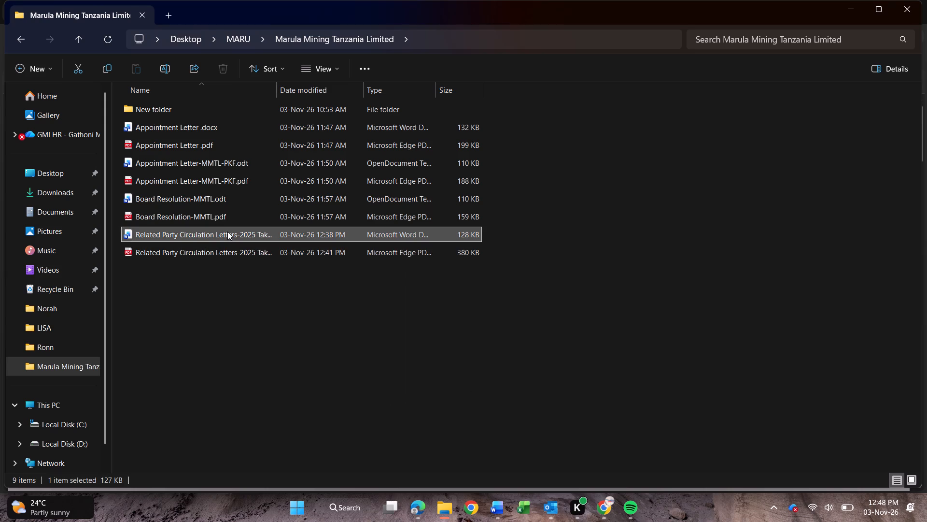
pyautogui.rightClick(227, 232)
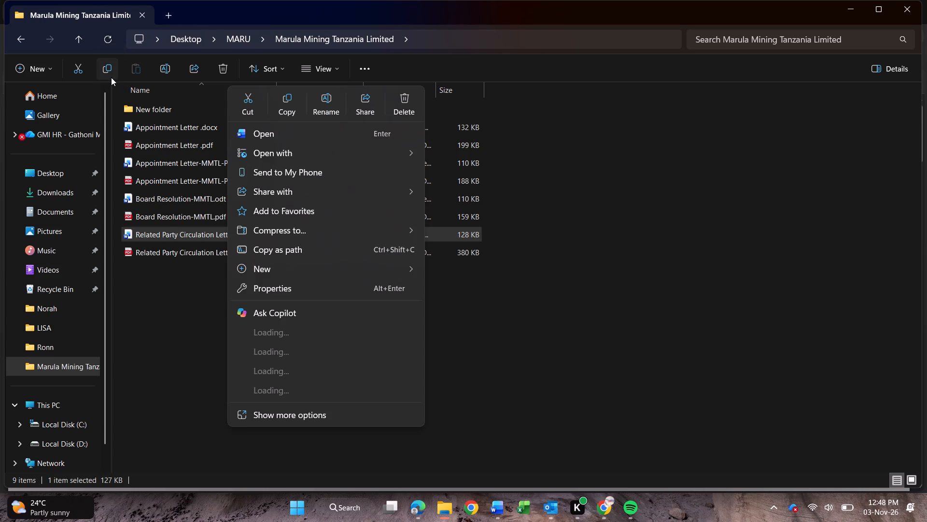
pyautogui.click(110, 74)
pyautogui.click(140, 77)
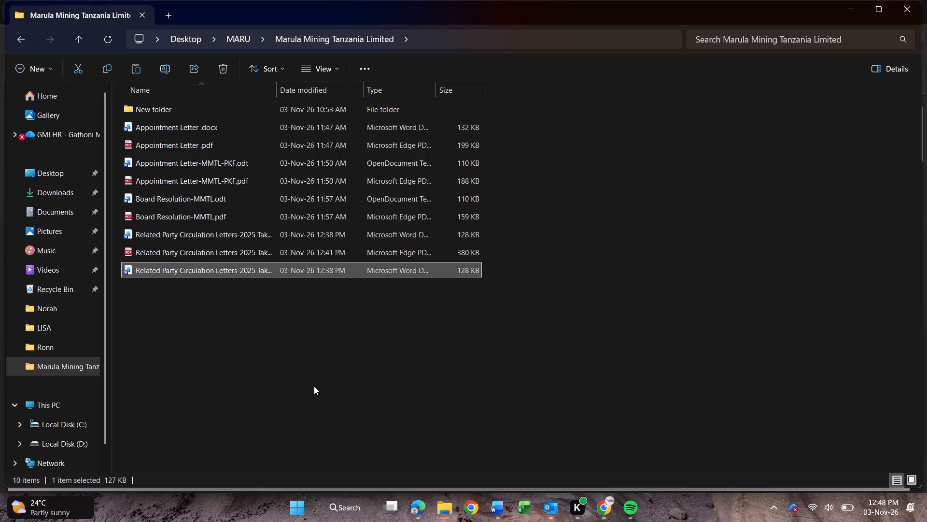
# Open the copied Takela Mining letter in Word and review it through the signature block and auditor's address.
pyautogui.doubleClick(221, 269)
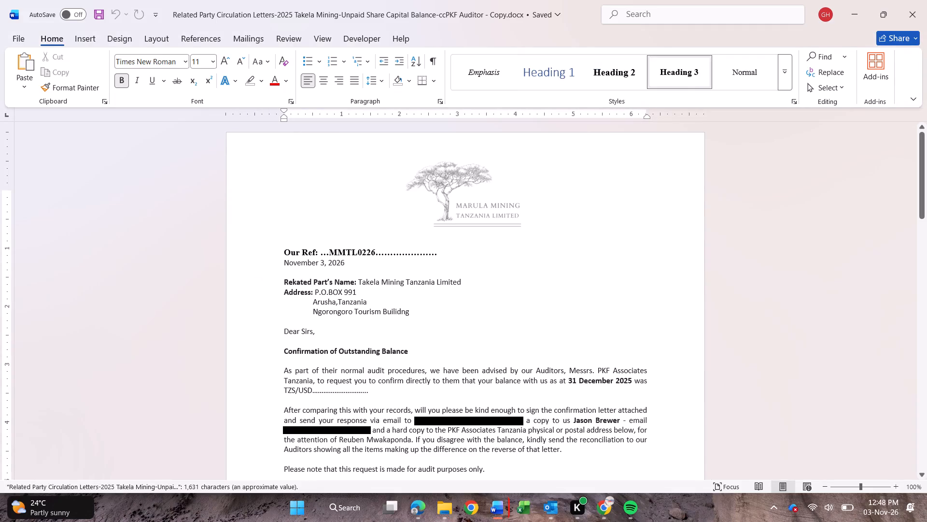
pyautogui.scroll(-2, 386, 265)
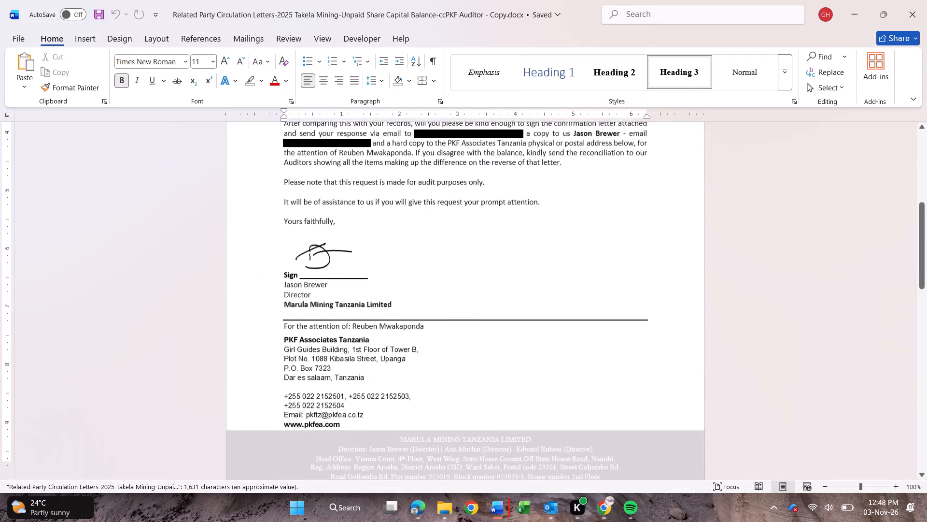
pyautogui.scroll(-2, 386, 265)
pyautogui.scroll(5, 386, 265)
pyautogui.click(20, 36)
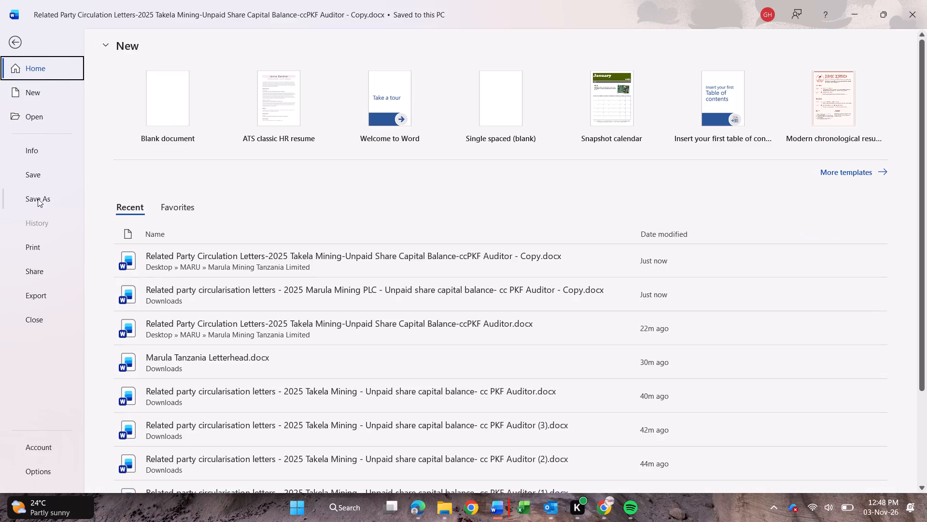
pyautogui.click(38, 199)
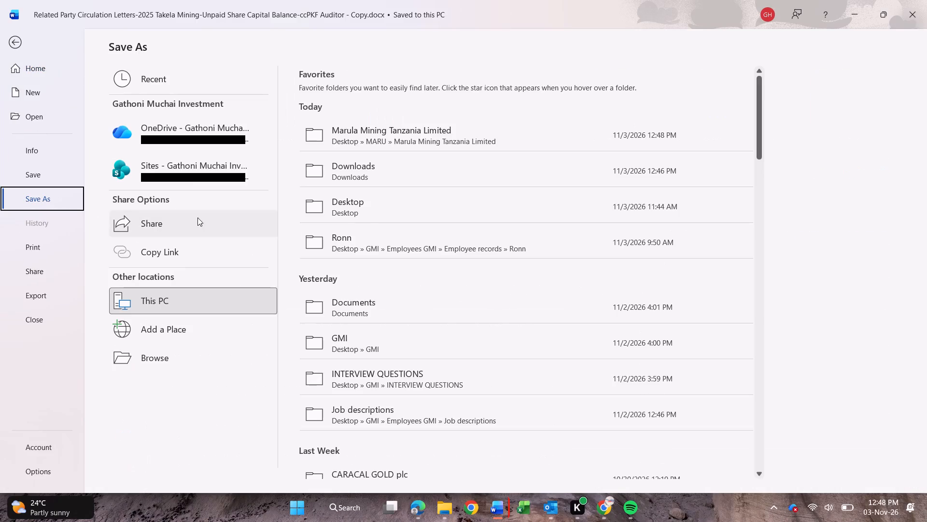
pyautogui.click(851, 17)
# In File Explorer, rename the copied letter, replacing "Takela Mining" with "Marula Mining PLC" in the file name.
pyautogui.click(454, 519)
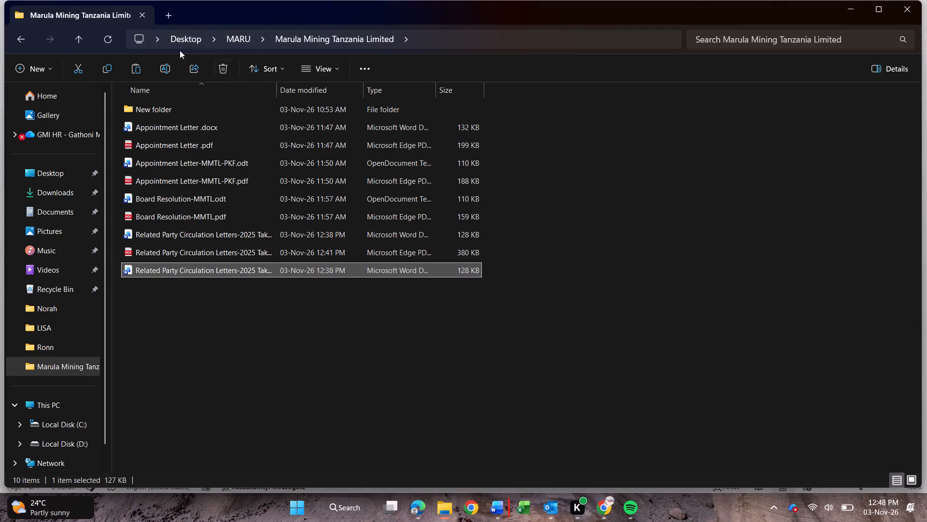
pyautogui.click(159, 68)
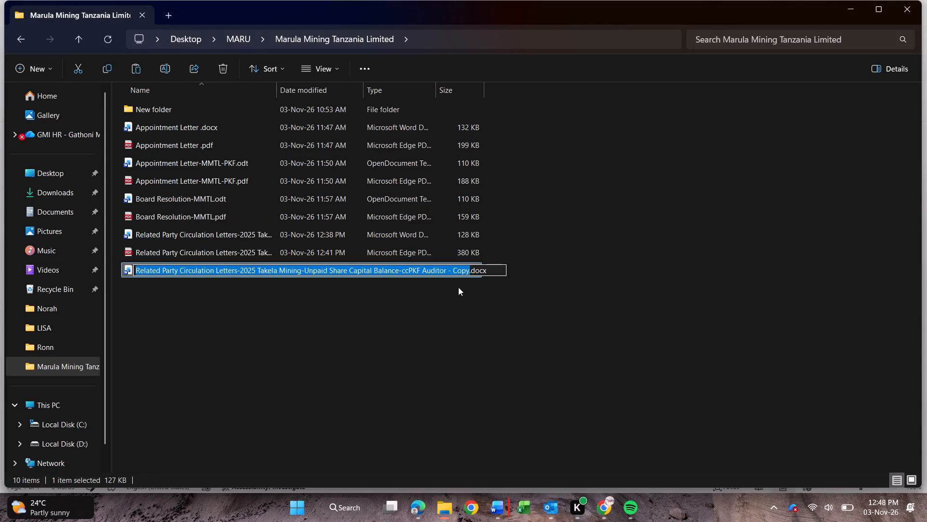
pyautogui.moveTo(445, 270); pyautogui.dragTo(444, 275)
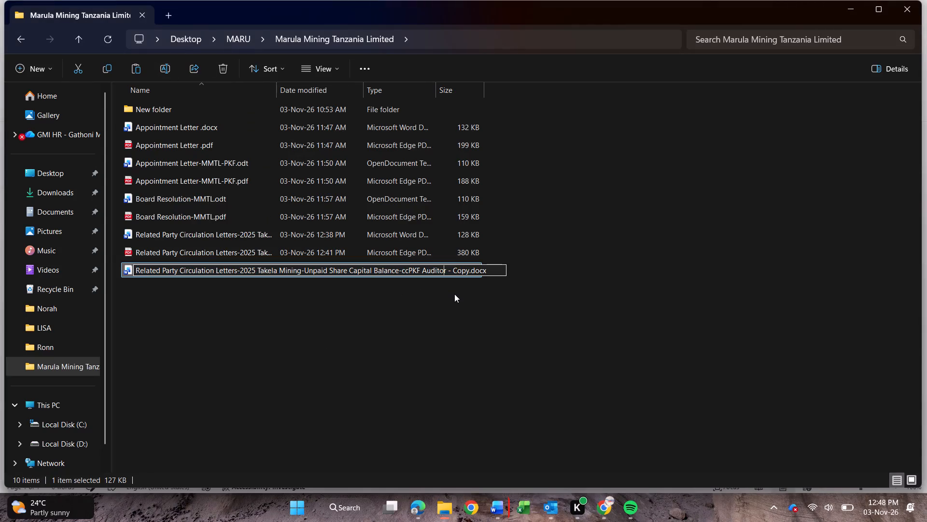
pyautogui.press('Left')
pyautogui.press('Left')
pyautogui.press('Left')
pyautogui.press('Left')
pyautogui.press('Left')
pyautogui.press('Left')
pyautogui.press('Left')
pyautogui.press('Left')
pyautogui.press('Left')
pyautogui.press('Left')
pyautogui.press('Left')
pyautogui.press('Left')
pyautogui.press('Left')
pyautogui.press('Left')
pyautogui.press('Left')
pyautogui.press('Left')
pyautogui.press('Left')
pyautogui.press('Left')
pyautogui.press('Left')
pyautogui.press('Left')
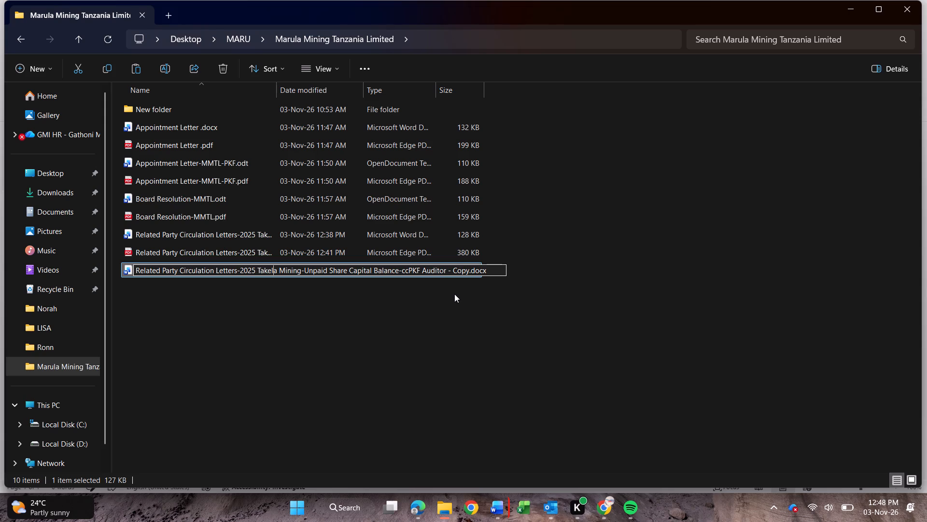
pyautogui.press('Right')
pyautogui.press('BackSpace')
pyautogui.press('BackSpace')
pyautogui.press('BackSpace')
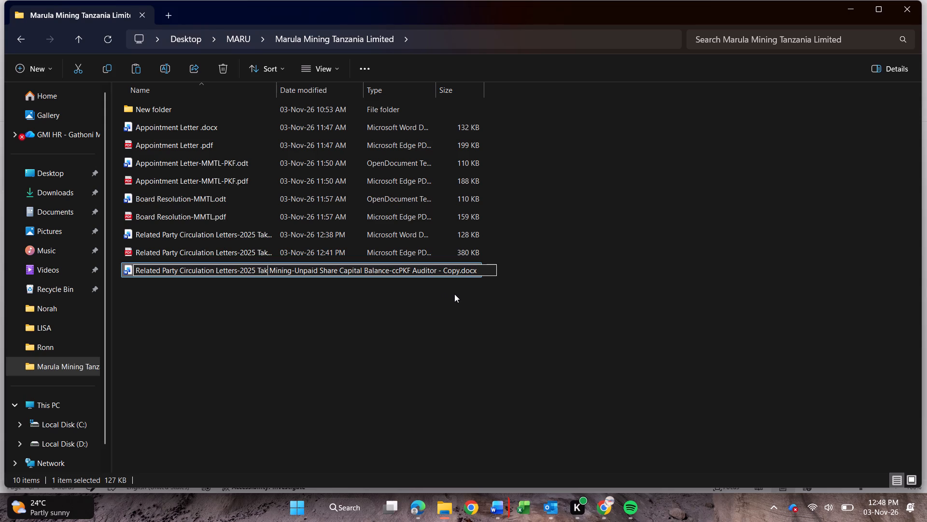
pyautogui.press('BackSpace')
pyautogui.press('BackSpace')
pyautogui.press('BackSpace')
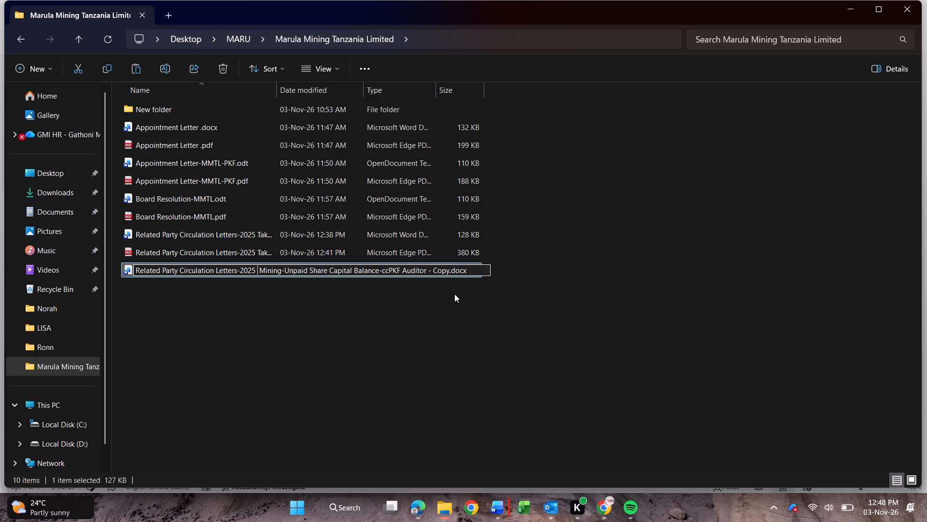
pyautogui.press('m')
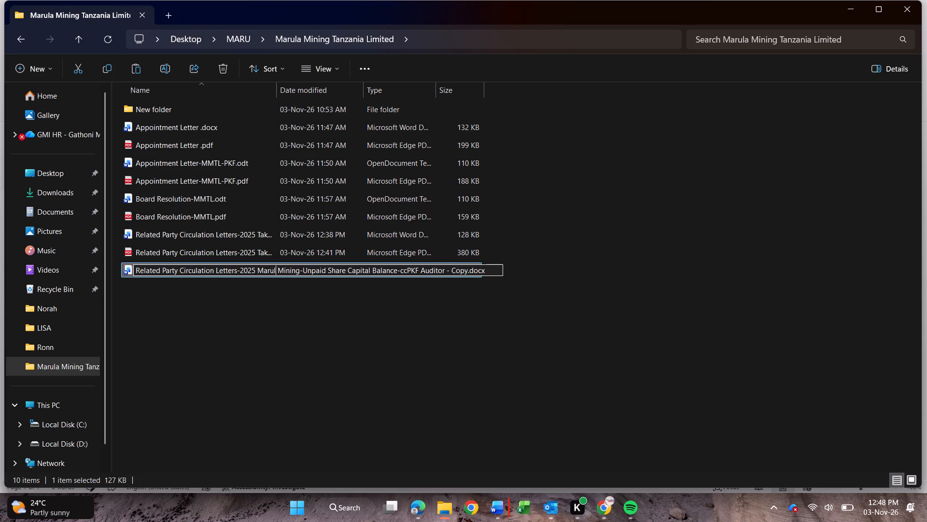
pyautogui.press('Right')
pyautogui.press('Right')
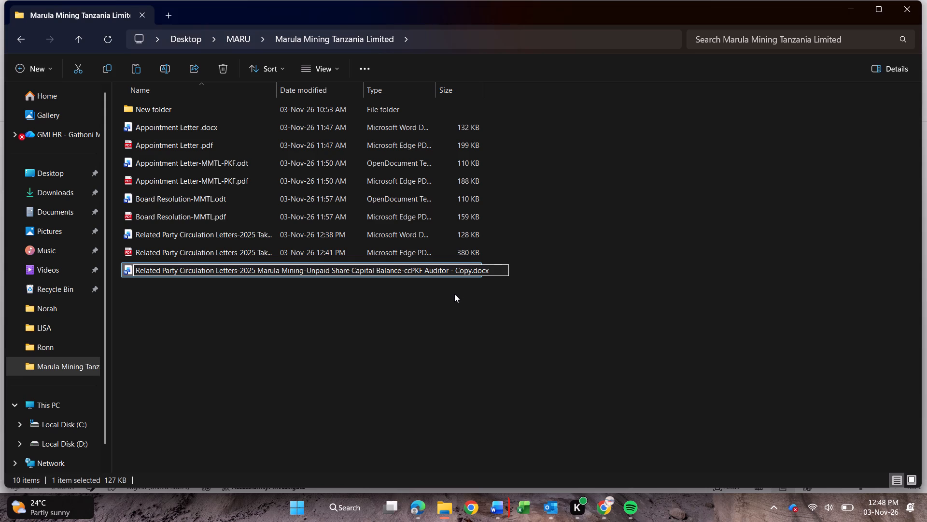
pyautogui.press('Right')
pyautogui.press('Right')
pyautogui.press('Right')
pyautogui.press('Right')
pyautogui.press('Right')
pyautogui.press('space')
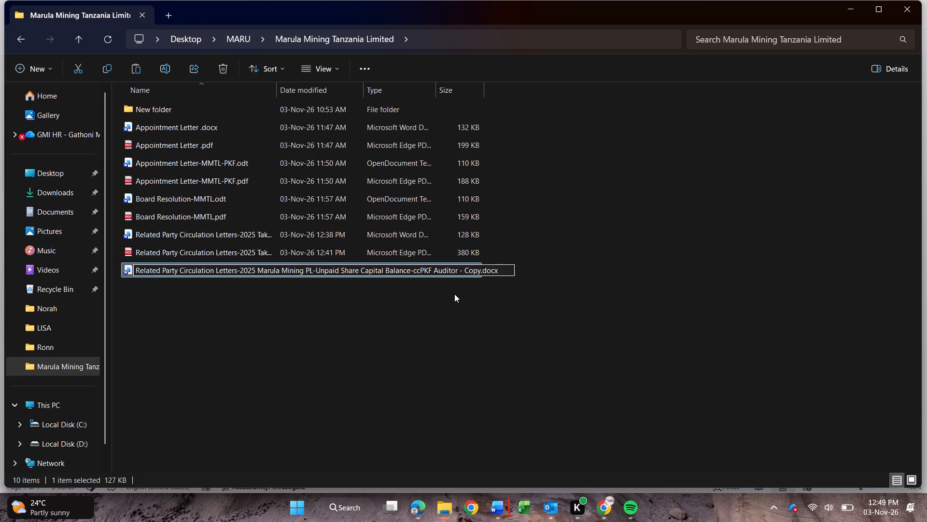
pyautogui.press('Right')
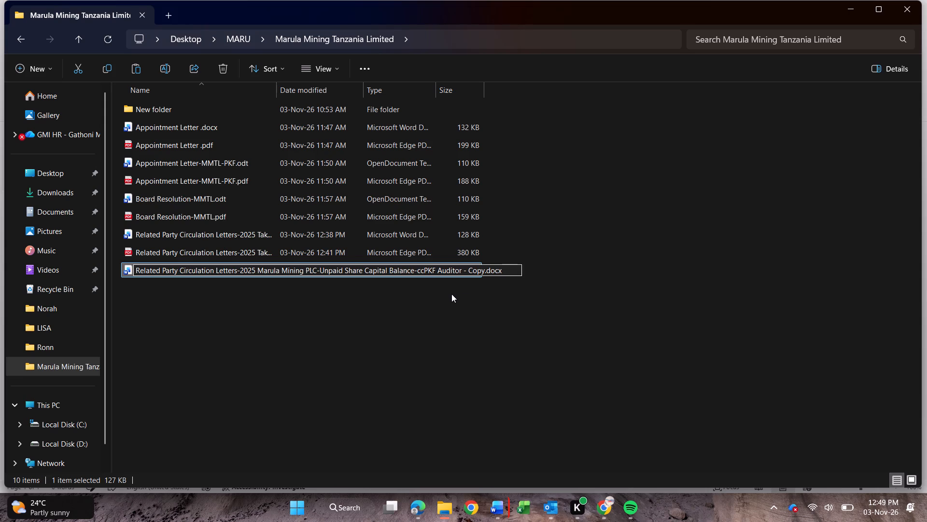
pyautogui.click(459, 304)
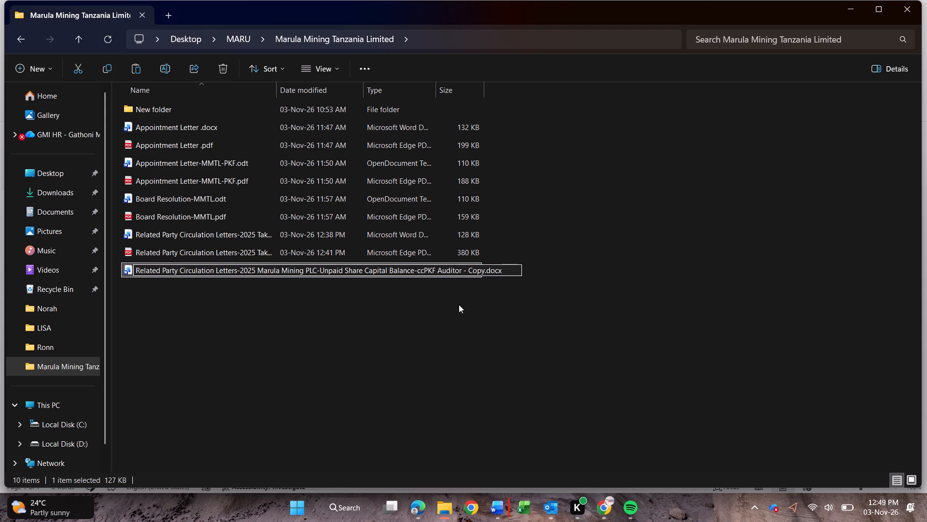
pyautogui.click(278, 303)
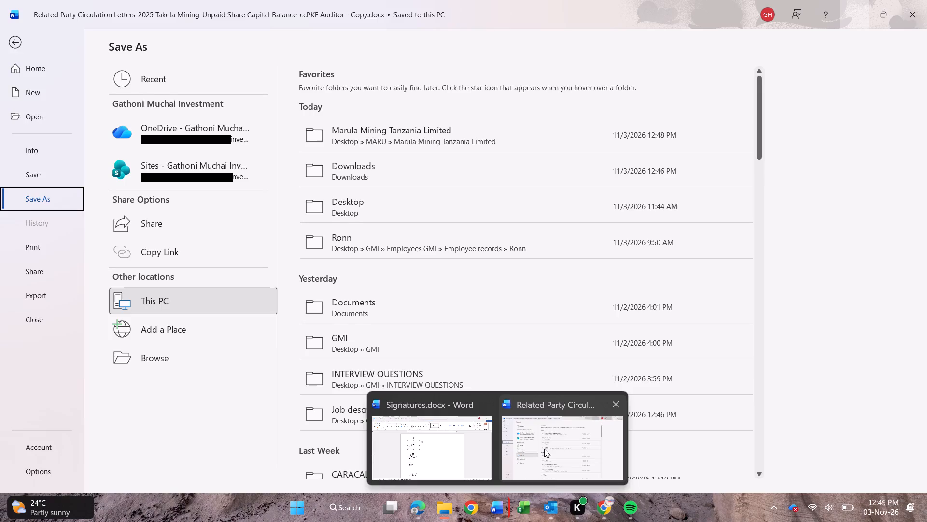
# Close the copied letter in Word and retry renaming its file.
pyautogui.click(544, 449)
pyautogui.click(913, 18)
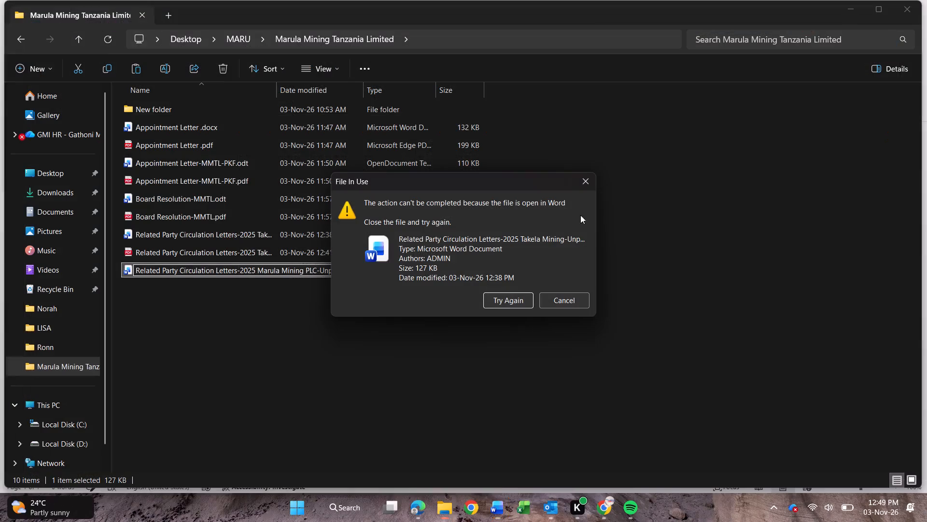
pyautogui.click(503, 298)
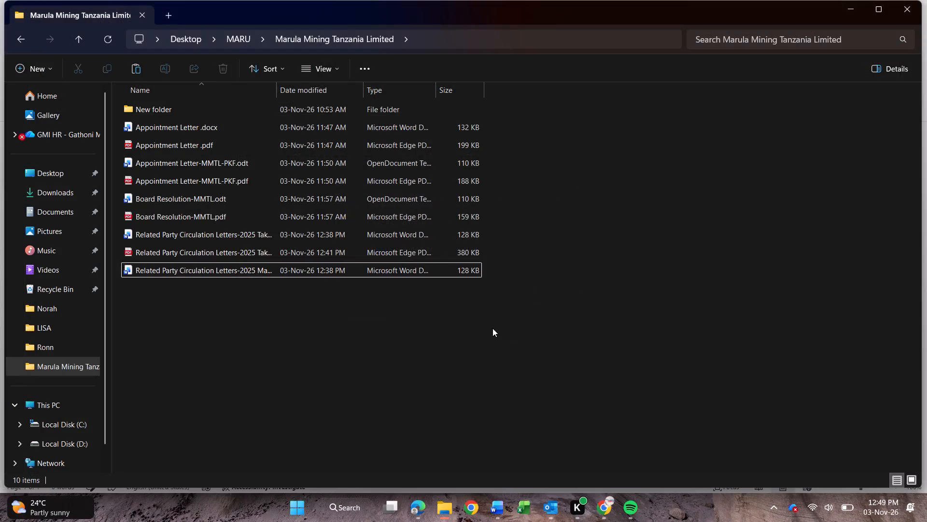
pyautogui.click(492, 328)
# Open the renamed Marula Mining PLC unpaid share capital balance letter in Word.
pyautogui.doubleClick(168, 272)
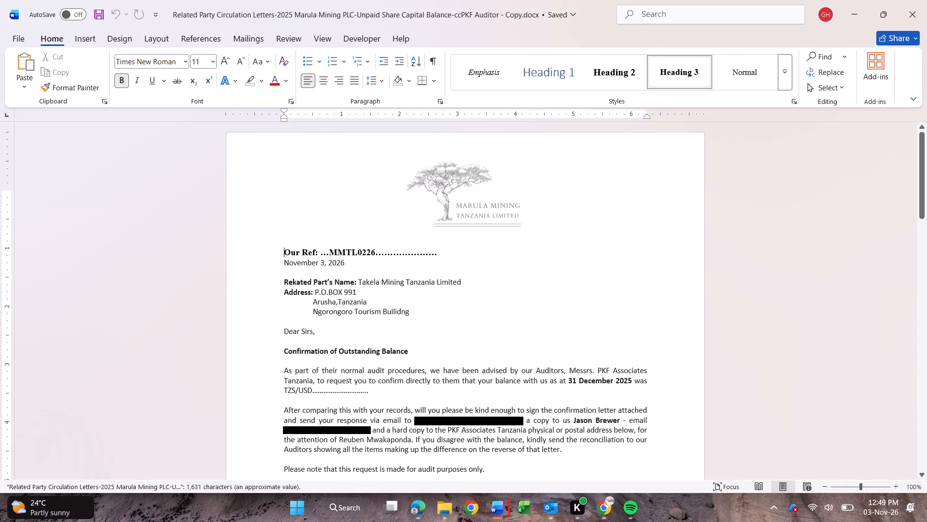
pyautogui.click(32, 40)
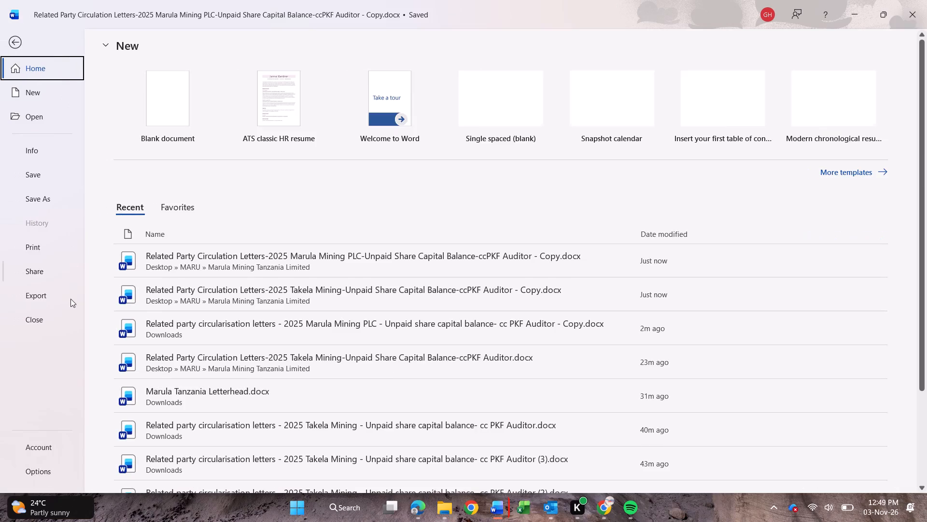
# Export the Marula Mining PLC unpaid share capital balance letter as a PDF in the Marula Mining Tanzania Limited folder, keeping the suggested file name.
pyautogui.click(64, 300)
pyautogui.click(328, 172)
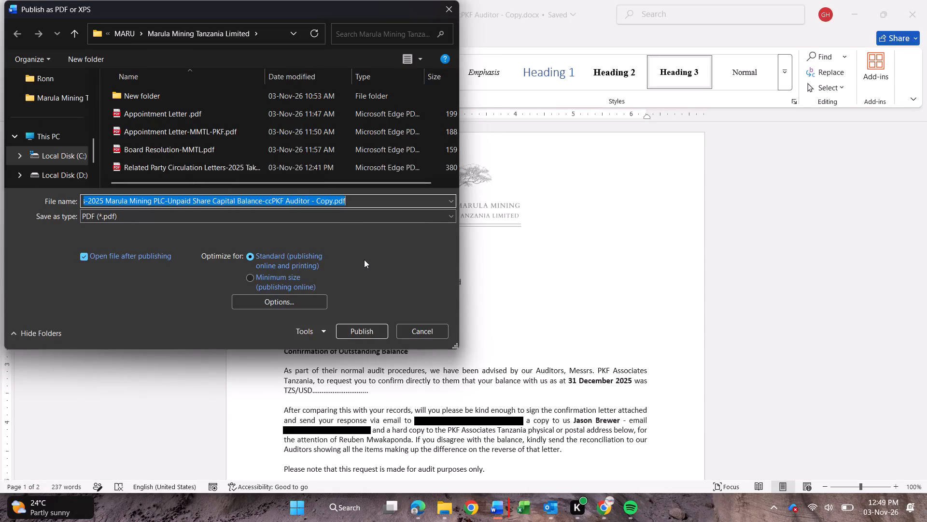
pyautogui.click(370, 331)
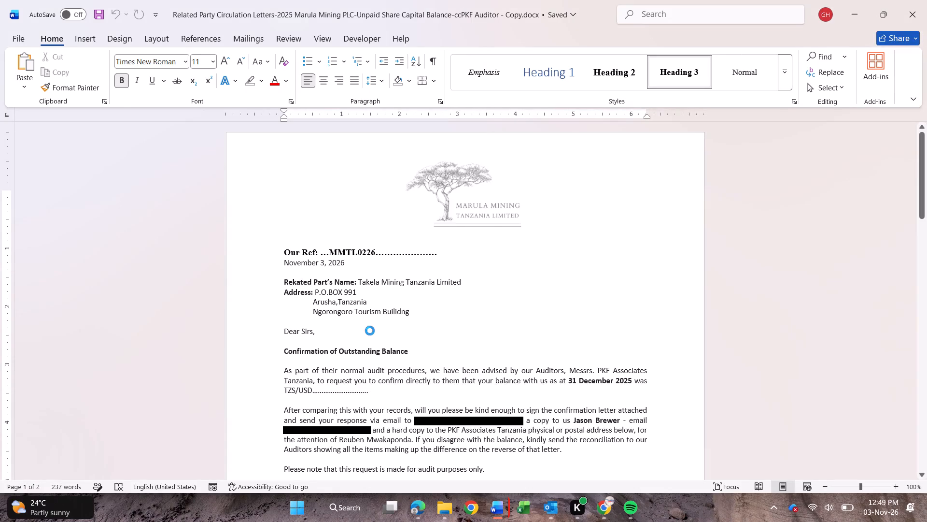
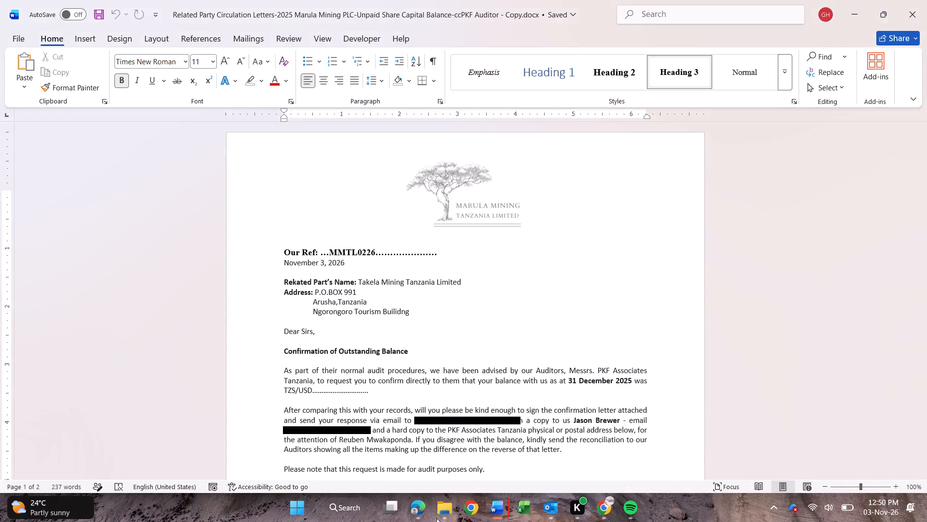
# In File Explorer, paste another copy of the Takela Mining Word letter into the Marula Mining Tanzania Limited folder.
pyautogui.click(436, 518)
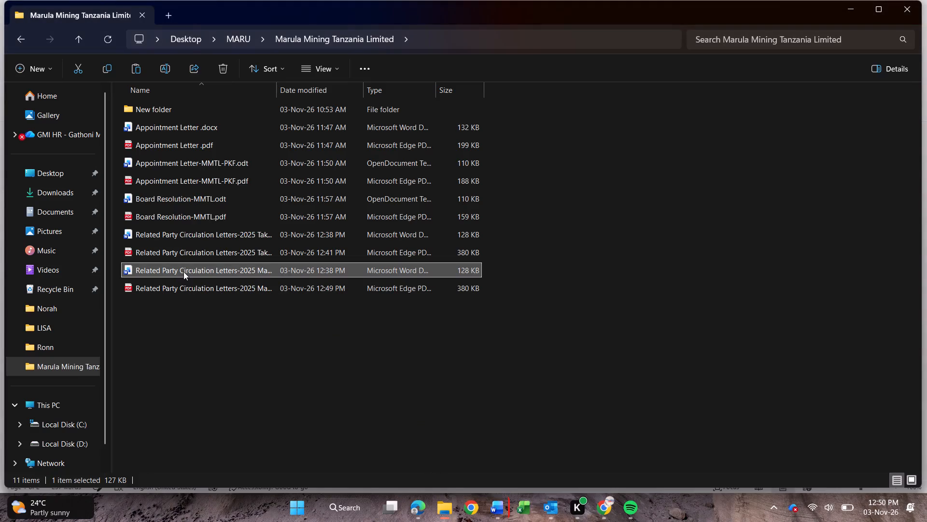
pyautogui.click(183, 272)
pyautogui.click(155, 322)
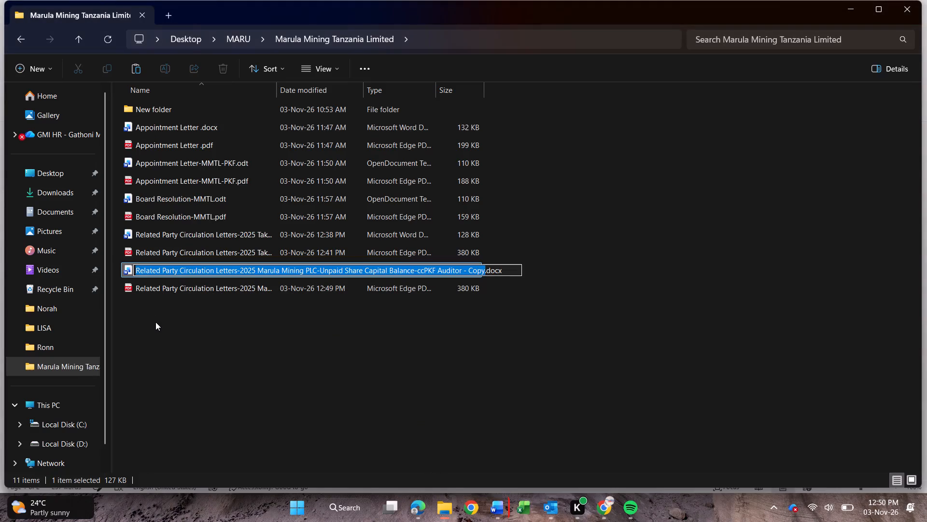
pyautogui.click(136, 71)
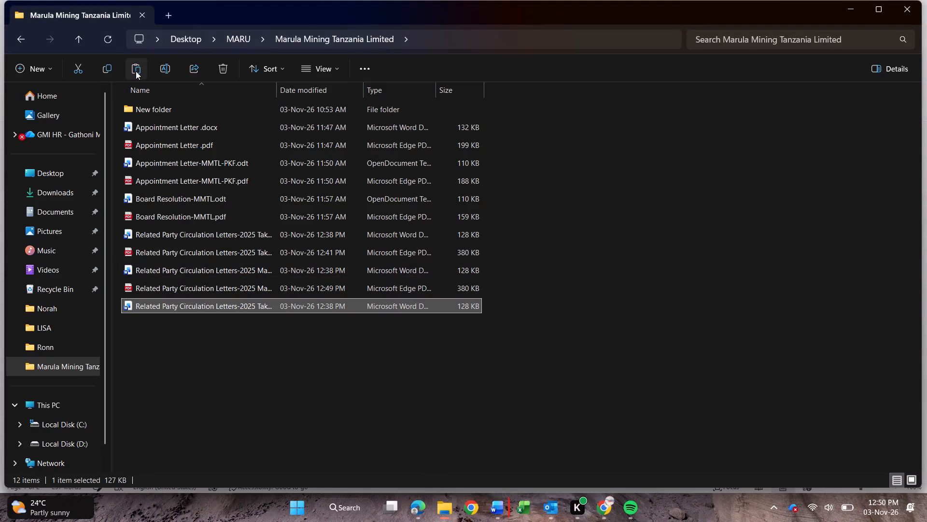
# Rename the newly pasted Takela Mining letter, changing the year in its file name to 2023.
pyautogui.click(165, 72)
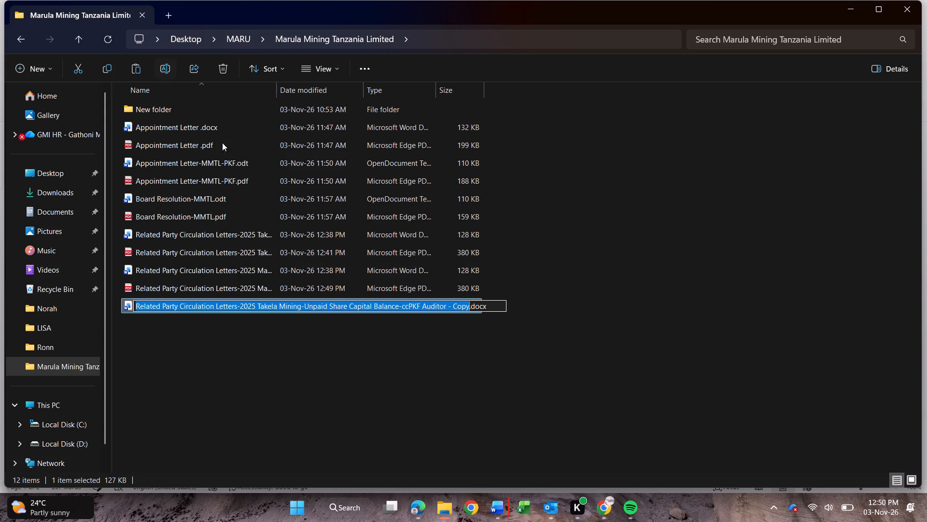
pyautogui.click(276, 309)
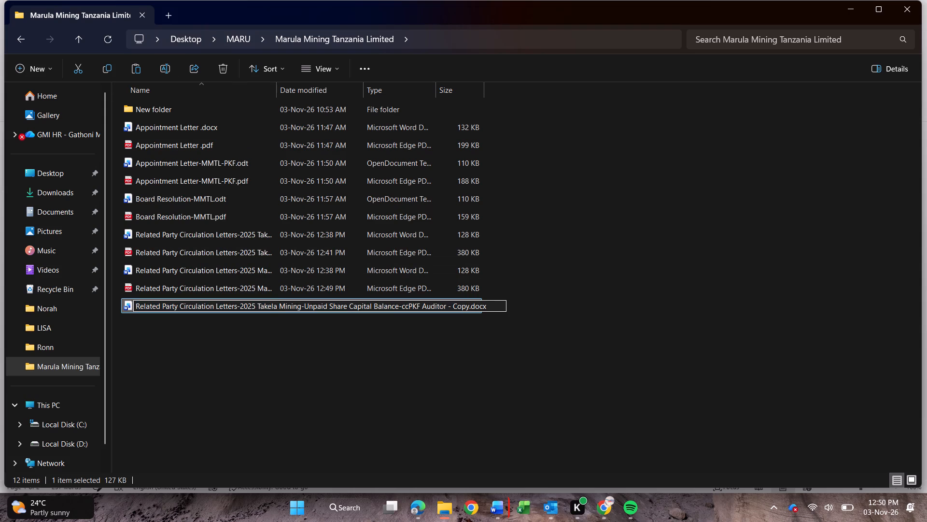
pyautogui.press('Left')
pyautogui.press('Left')
pyautogui.press('Left')
pyautogui.press('Left')
pyautogui.press('Left')
pyautogui.press('Left')
pyautogui.press('Left')
pyautogui.press('Left')
pyautogui.press('Left')
pyautogui.press('Left')
pyautogui.press('Left')
pyautogui.press('Right')
pyautogui.press('Right')
pyautogui.press('Right')
pyautogui.press('Delete')
pyautogui.press('3')
pyautogui.press('Right')
pyautogui.press('Right')
pyautogui.press('Right')
pyautogui.press('Right')
pyautogui.press('Right')
pyautogui.press('Right')
pyautogui.press('Right')
pyautogui.press('Right')
pyautogui.press('Right')
pyautogui.press('Right')
pyautogui.press('Right')
pyautogui.press('Right')
pyautogui.press('Right')
pyautogui.press('Right')
pyautogui.press('Right')
pyautogui.press('Right')
pyautogui.press('Right')
pyautogui.press('Right')
pyautogui.press('Right')
pyautogui.press('Right')
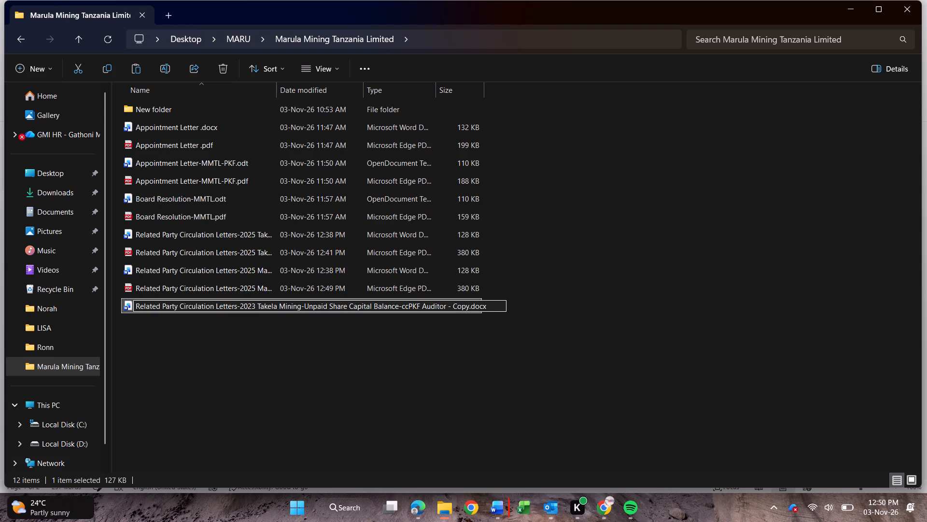
pyautogui.click(403, 338)
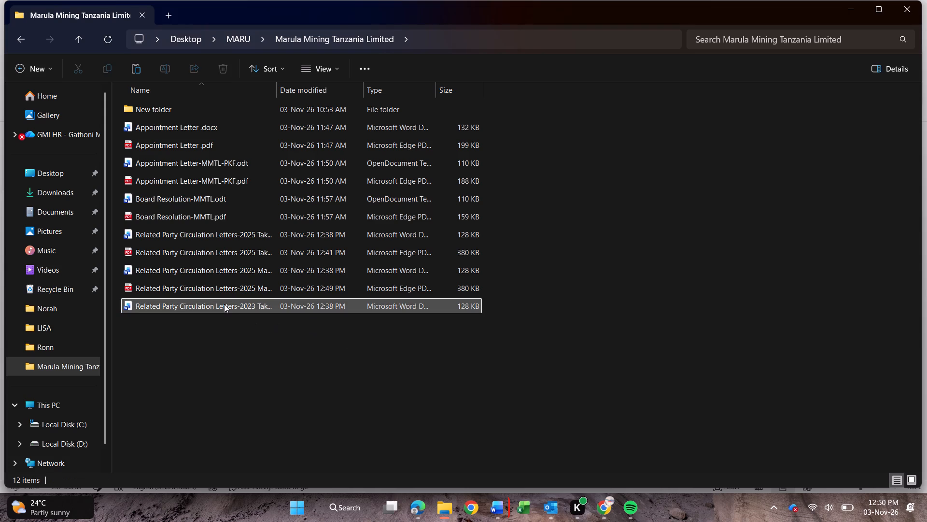
# Open the 2023 Takela Mining letter in Word and review both pages, including the balance confirmation form.
pyautogui.doubleClick(224, 304)
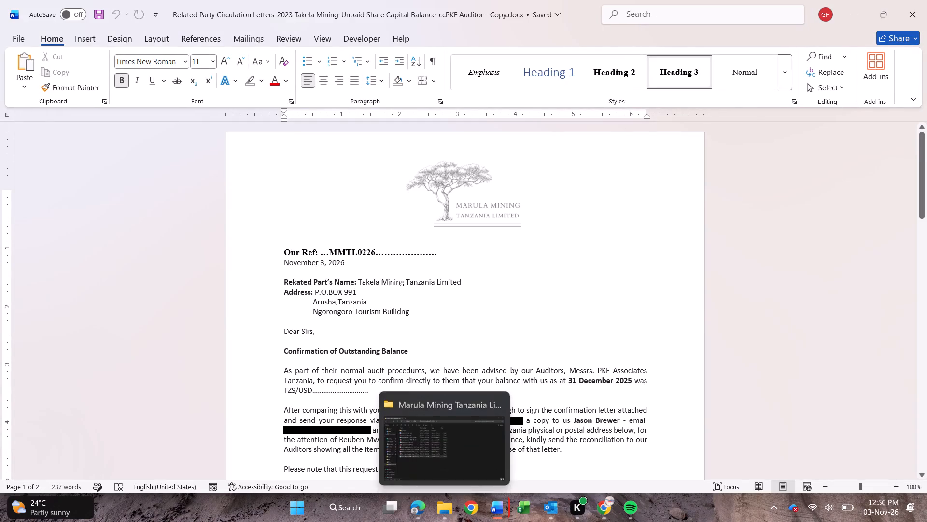
pyautogui.scroll(-4, 423, 339)
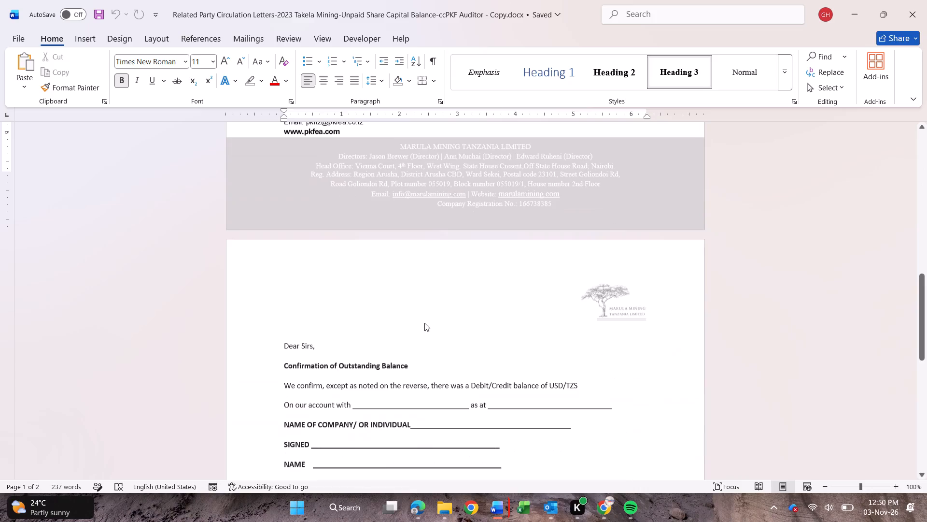
pyautogui.scroll(-3, 420, 319)
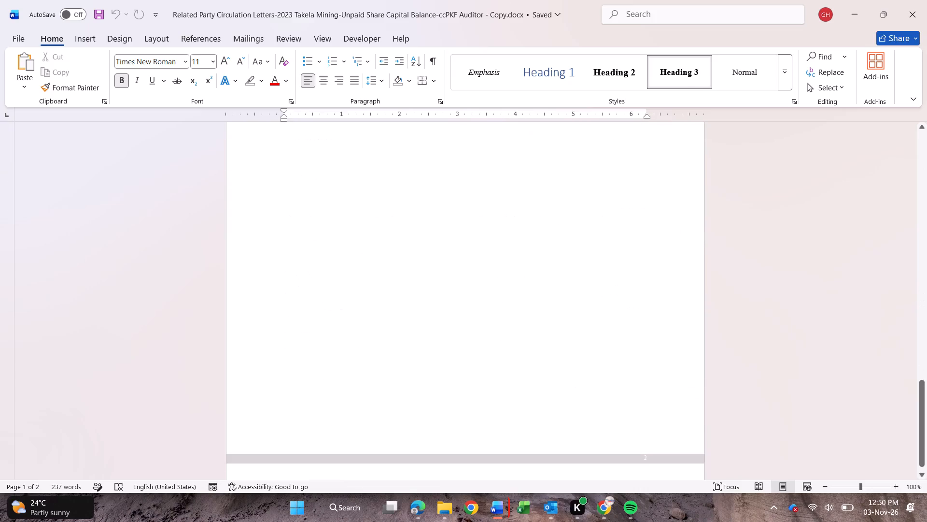
pyautogui.scroll(-7, 420, 319)
pyautogui.scroll(3, 420, 319)
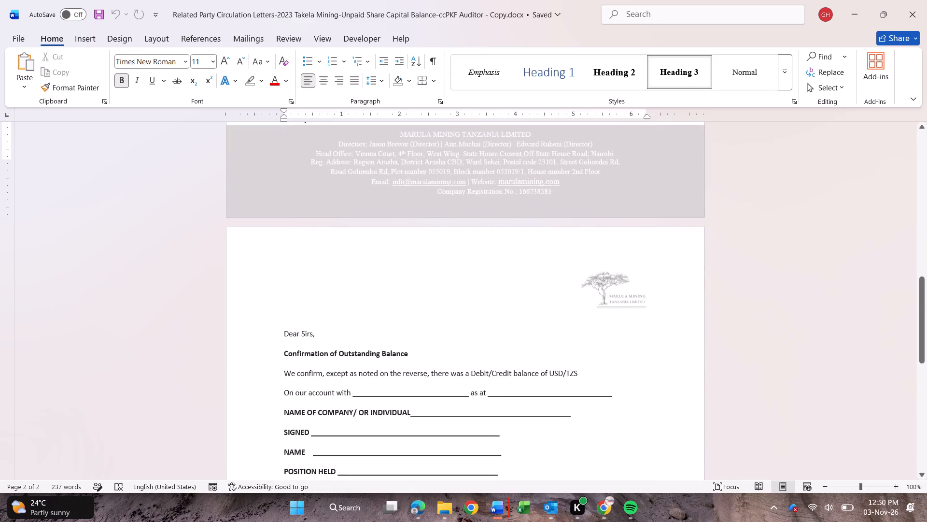
pyautogui.scroll(4, 420, 319)
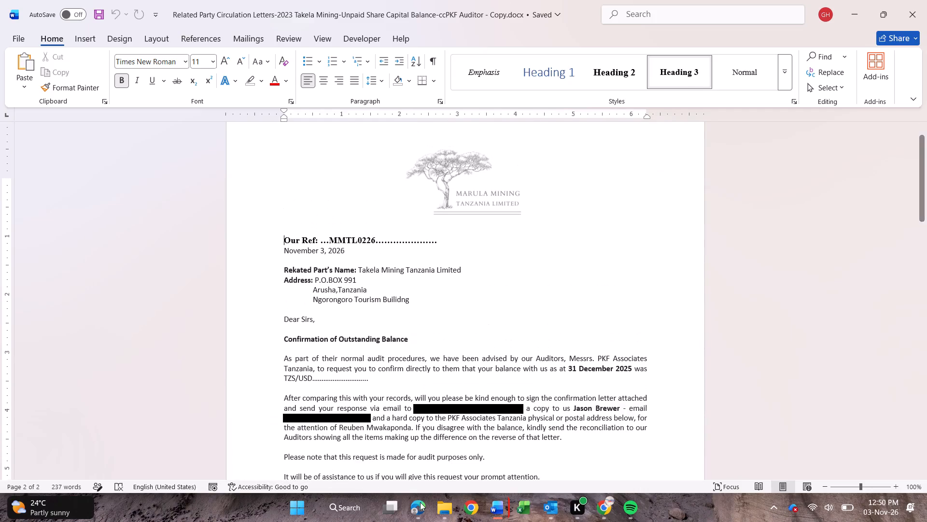
pyautogui.click(418, 511)
pyautogui.click(437, 511)
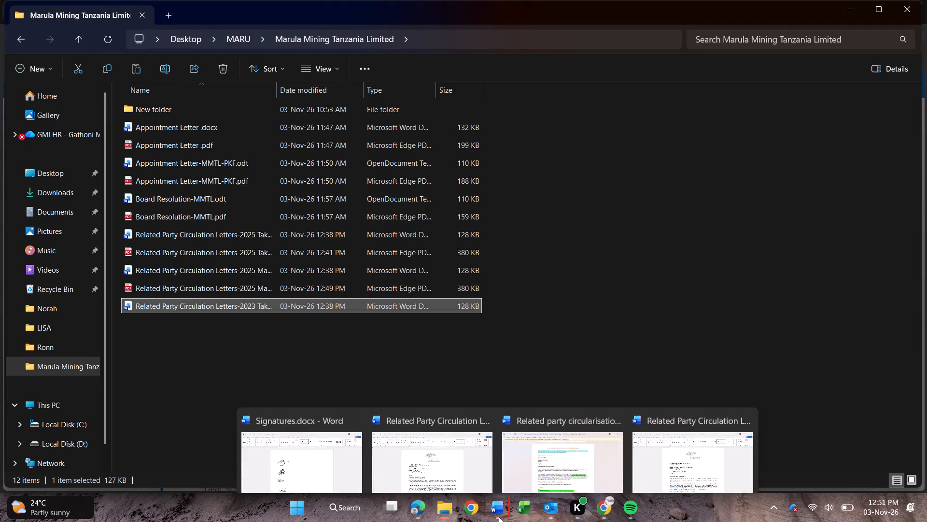
pyautogui.click(662, 453)
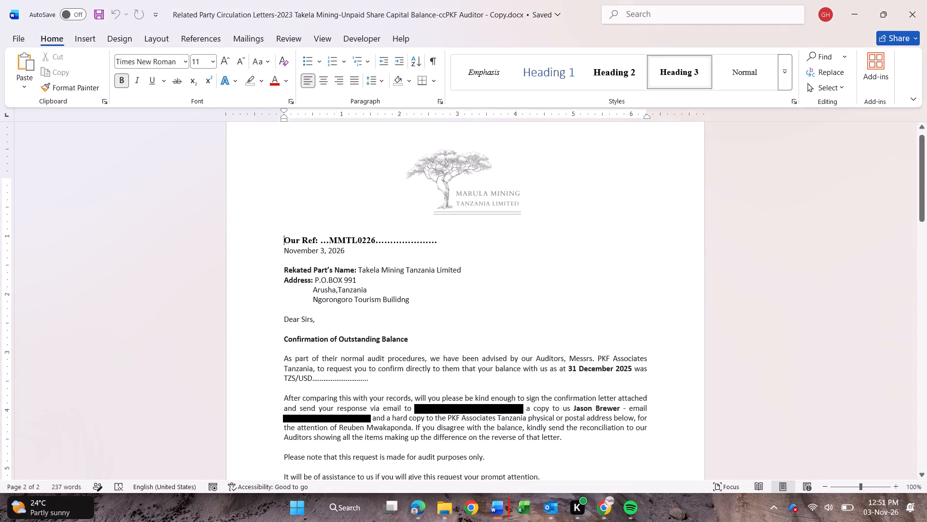
pyautogui.scroll(-5, 428, 292)
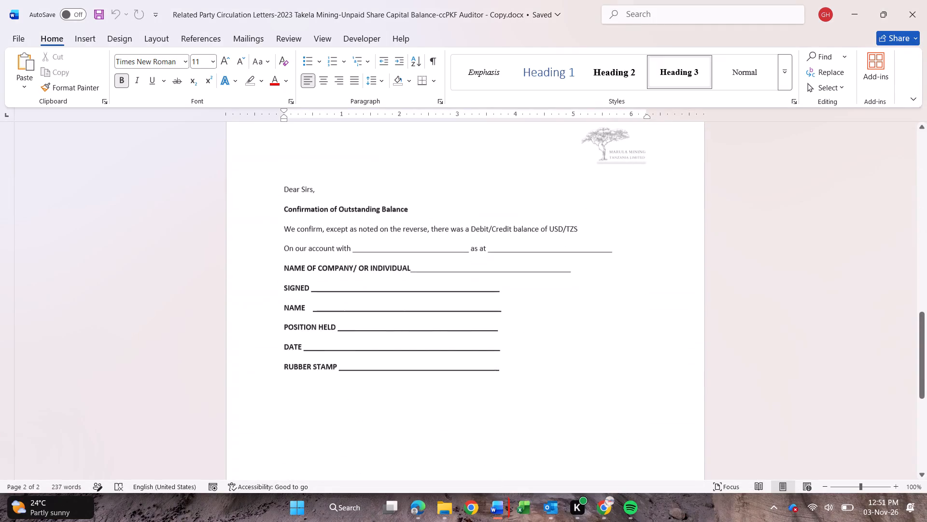
# Export the 2023 Takela Mining letter as a PDF into the Marula Mining Tanzania Limited folder.
pyautogui.click(28, 40)
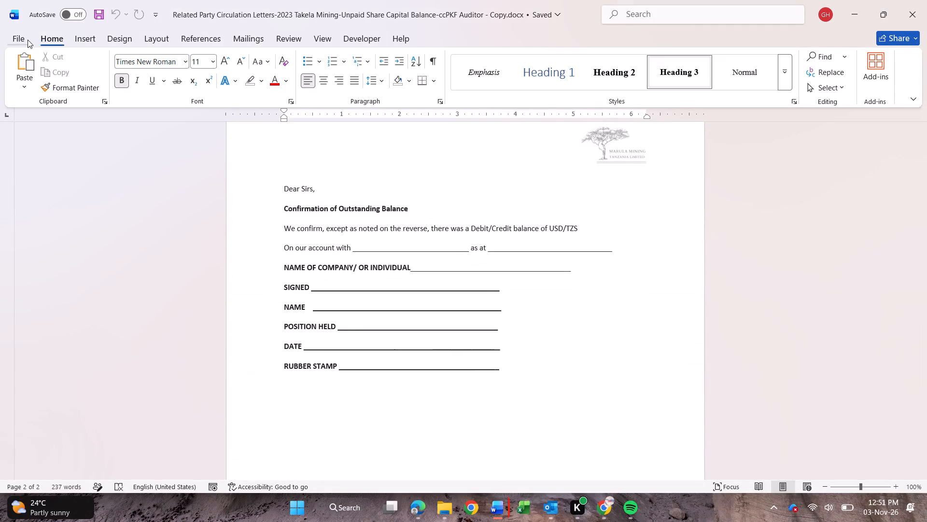
pyautogui.click(46, 296)
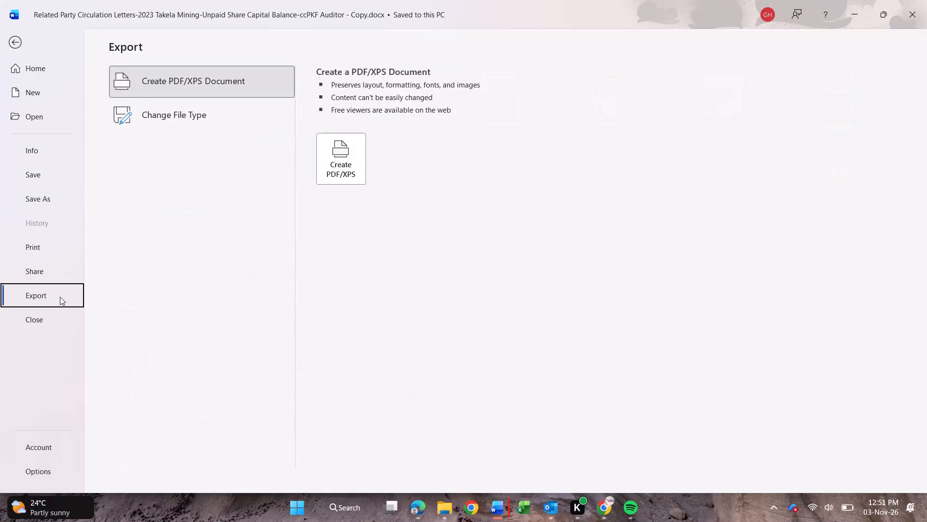
pyautogui.click(338, 162)
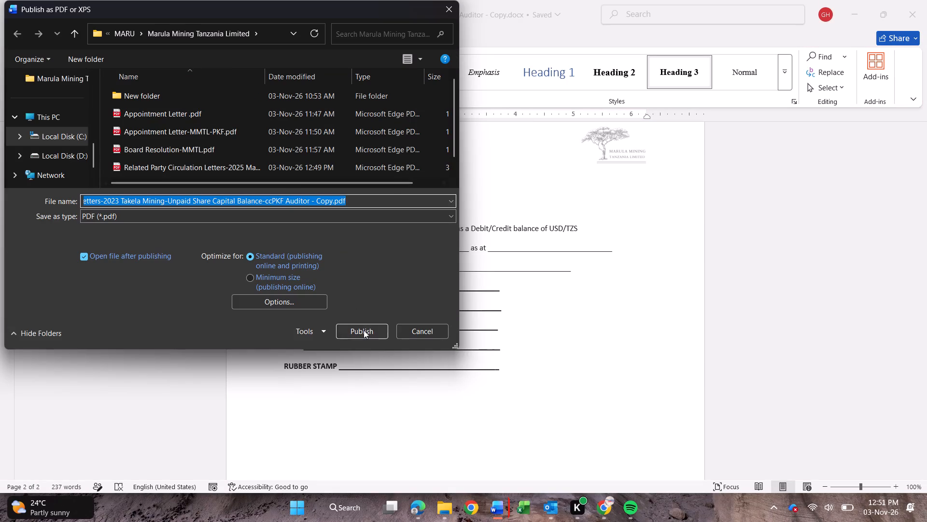
# Publish the 2023 Takela Mining letter as a standard-quality PDF in the Marula Mining Tanzania Limited folder.
pyautogui.click(364, 331)
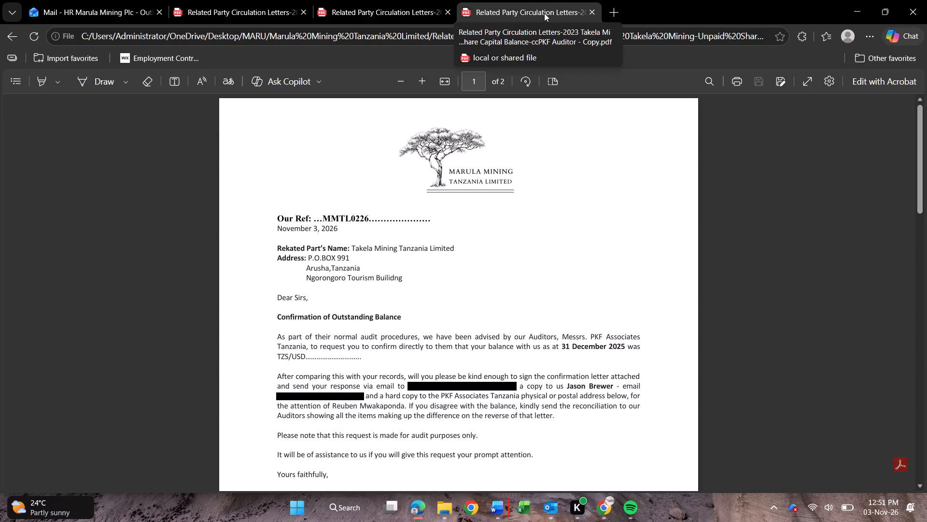
# Check the first page of the published 2023 Takela Mining PDF in Edge, from the letterhead to the signature and footer.
pyautogui.click(555, 206)
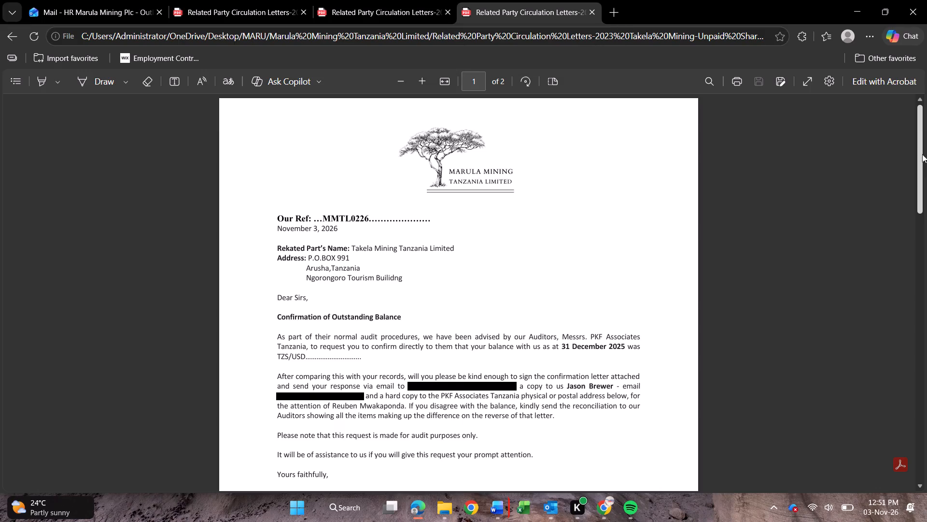
pyautogui.moveTo(919, 128); pyautogui.dragTo(919, 130)
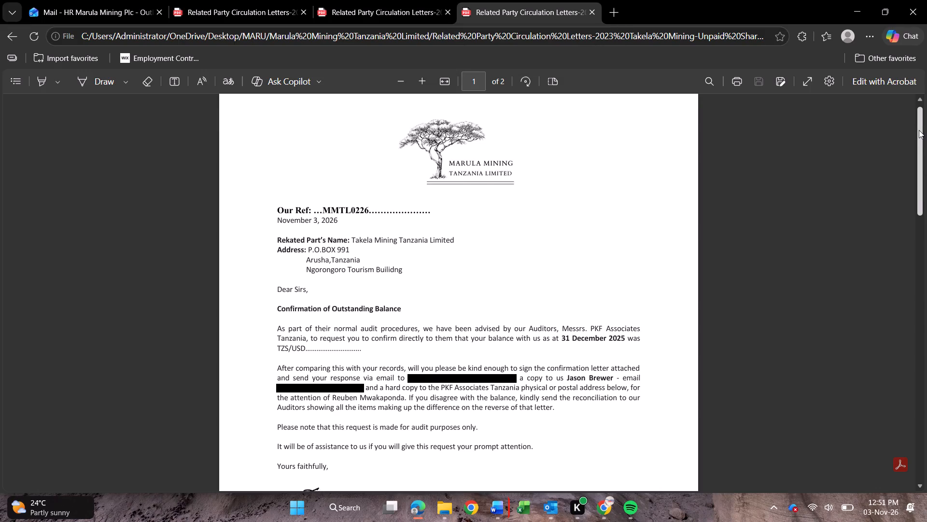
pyautogui.moveTo(919, 130); pyautogui.dragTo(926, 219)
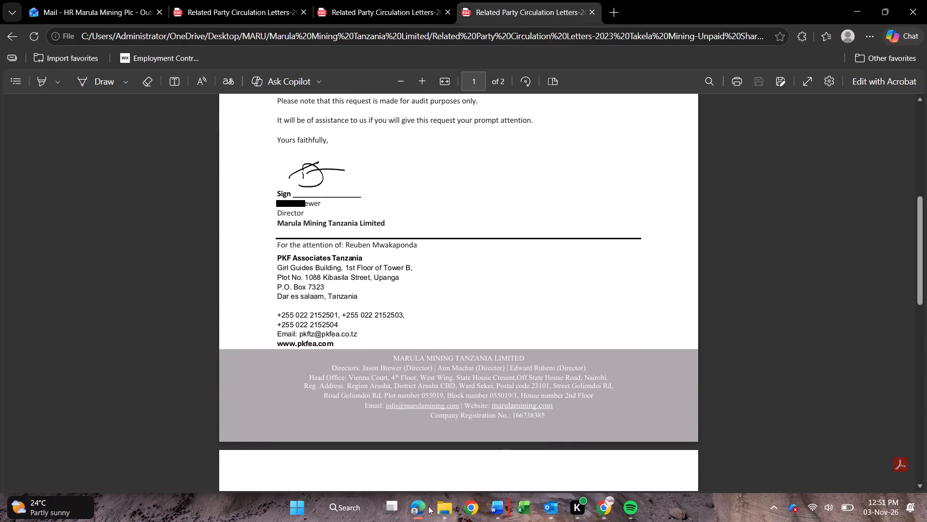
pyautogui.click(422, 510)
pyautogui.click(496, 515)
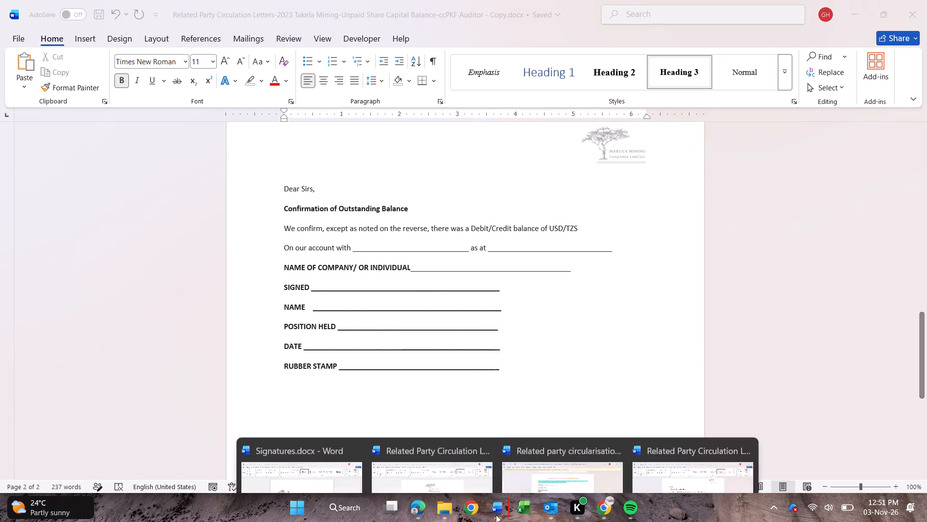
pyautogui.click(416, 511)
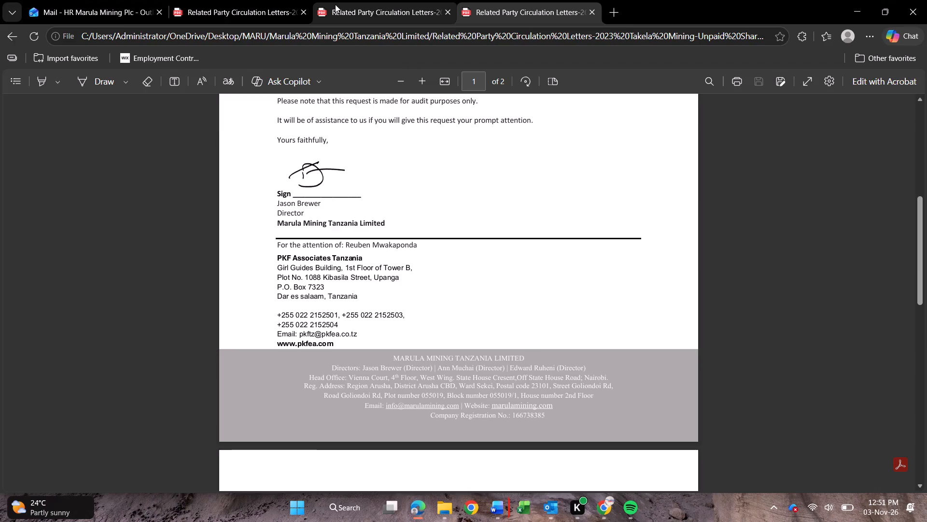
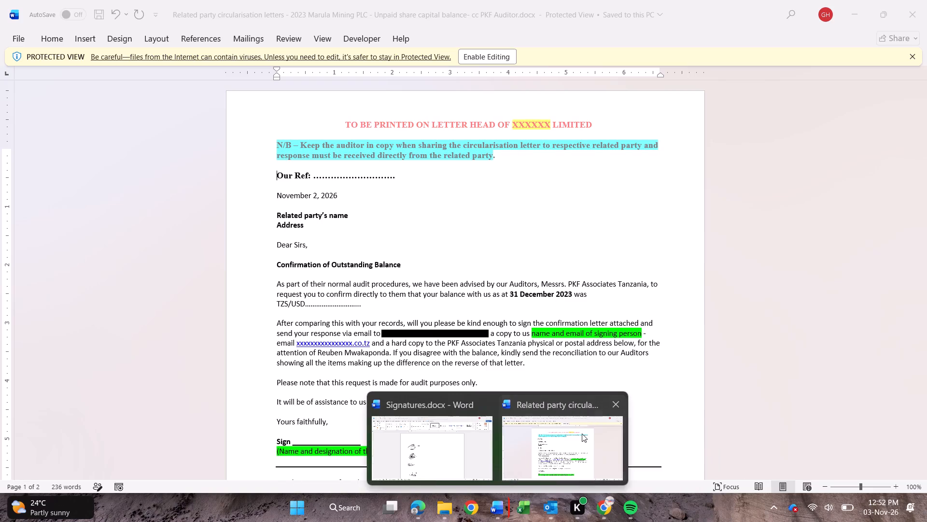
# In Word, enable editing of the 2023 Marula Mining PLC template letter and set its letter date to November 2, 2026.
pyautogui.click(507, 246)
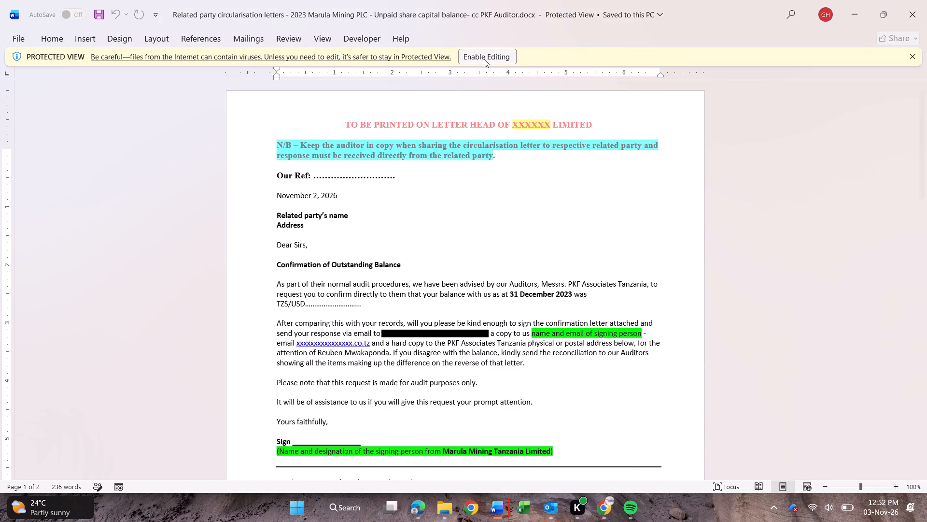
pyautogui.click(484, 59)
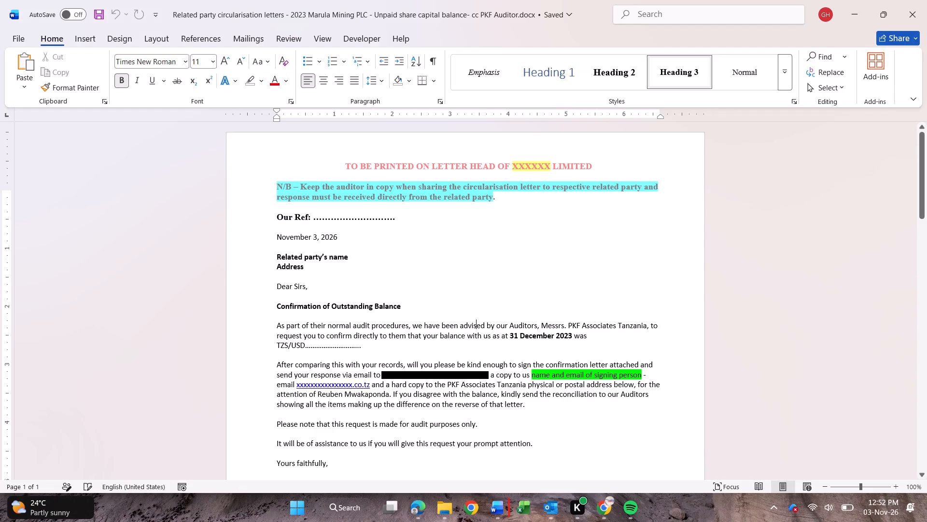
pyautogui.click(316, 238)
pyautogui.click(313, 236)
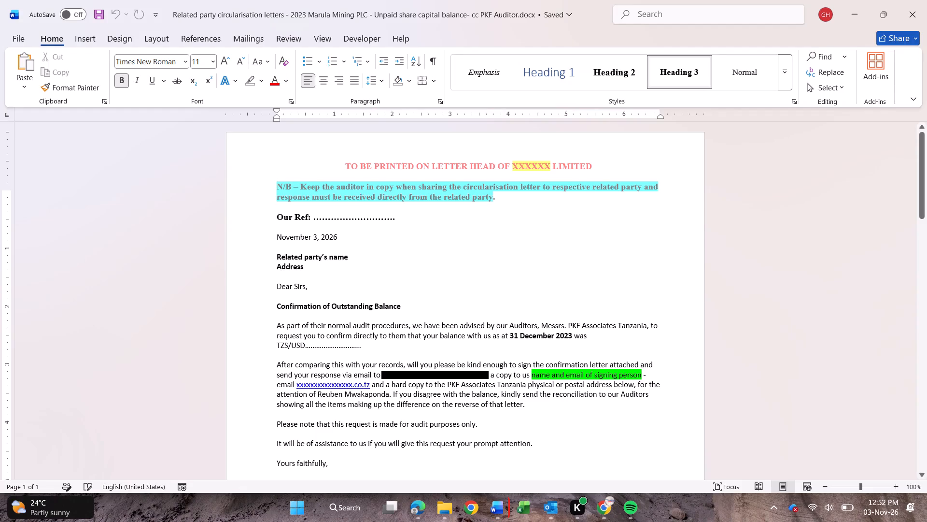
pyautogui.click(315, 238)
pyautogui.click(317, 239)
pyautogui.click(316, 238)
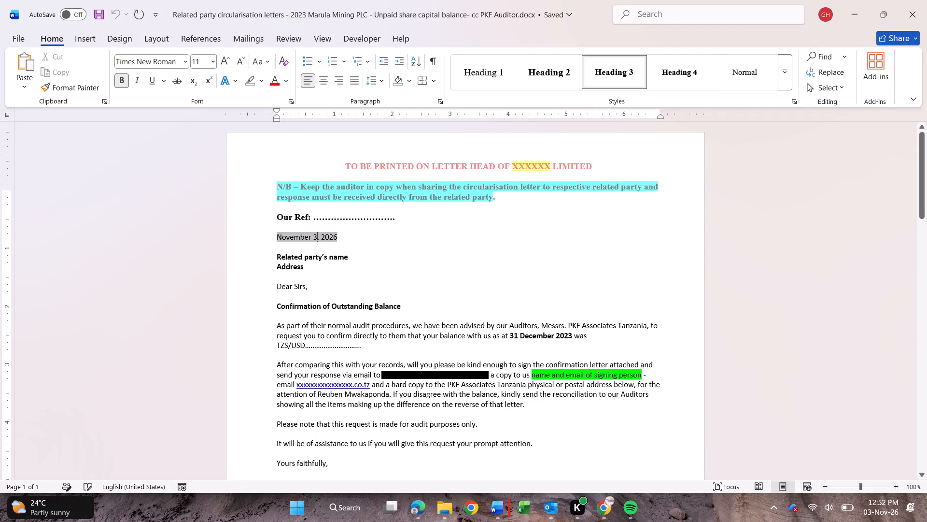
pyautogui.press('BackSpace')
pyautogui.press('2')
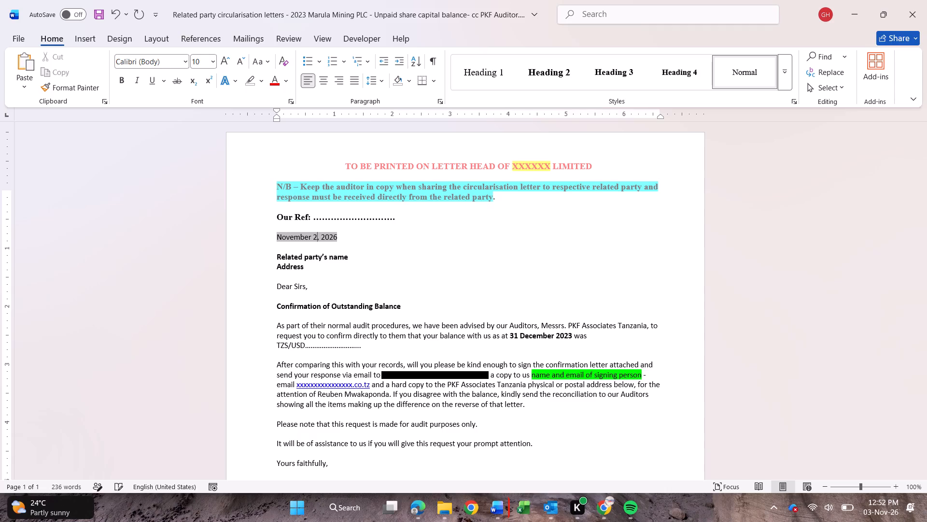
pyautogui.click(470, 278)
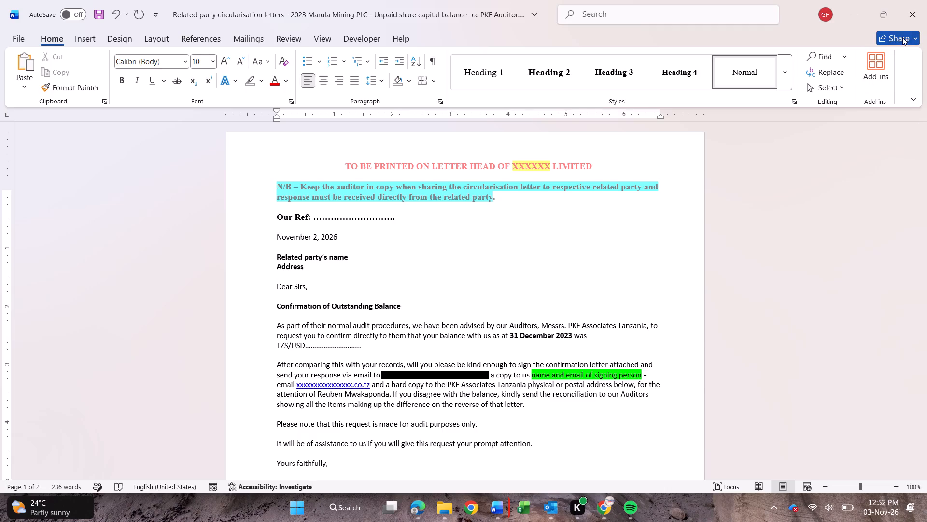
# Close the 2023 Marula Mining PLC template letter without saving its changes.
pyautogui.click(907, 22)
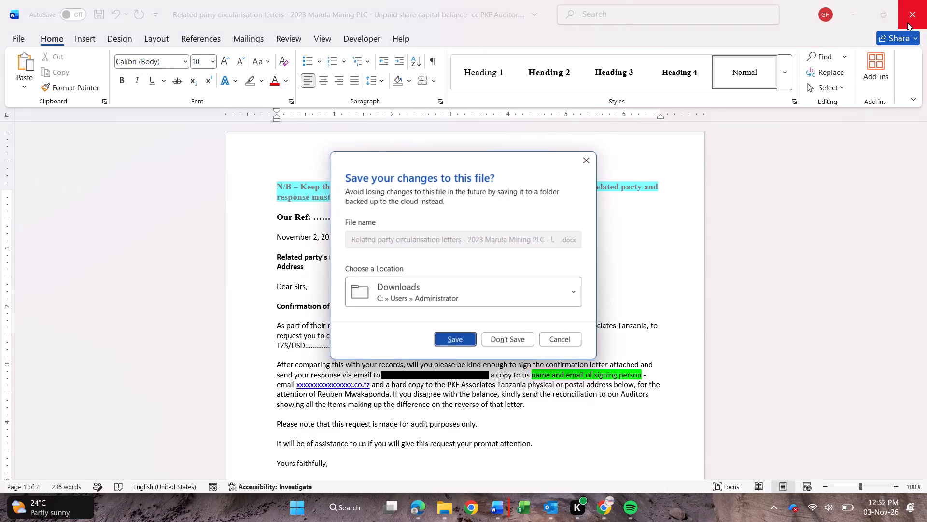
pyautogui.click(526, 340)
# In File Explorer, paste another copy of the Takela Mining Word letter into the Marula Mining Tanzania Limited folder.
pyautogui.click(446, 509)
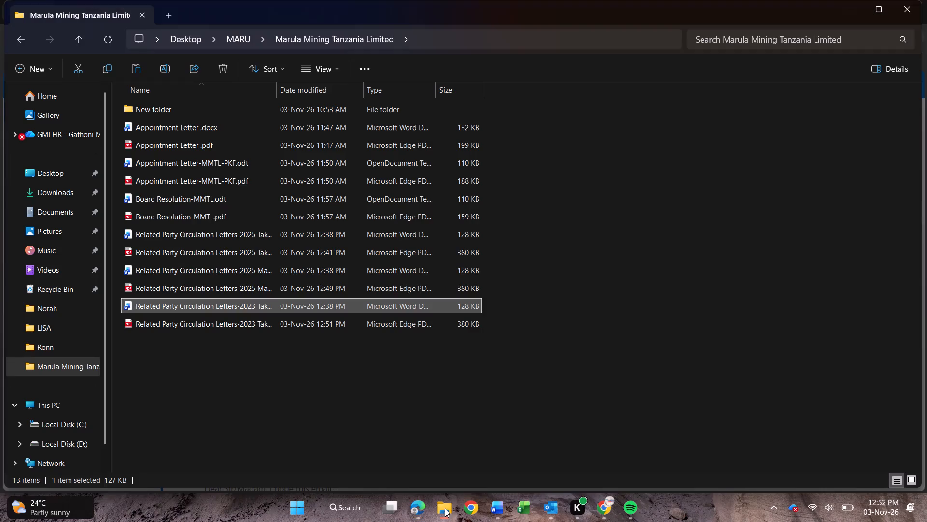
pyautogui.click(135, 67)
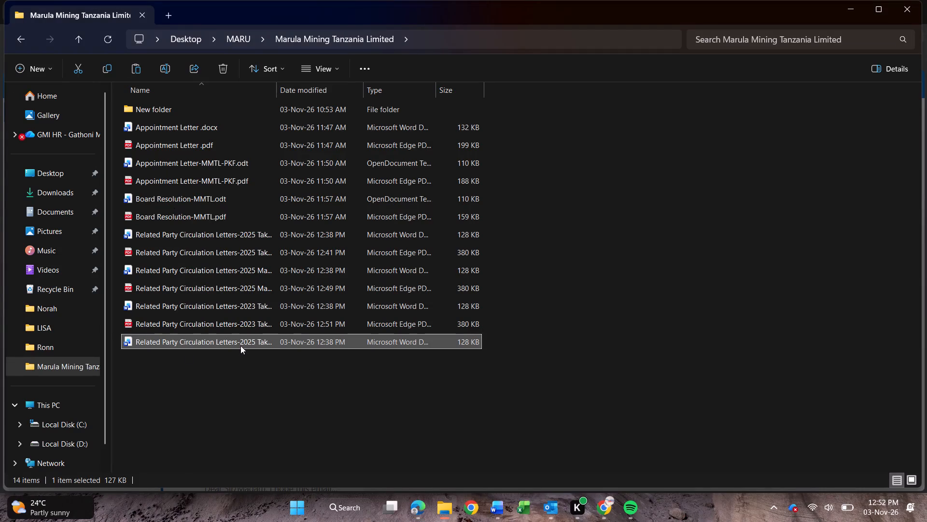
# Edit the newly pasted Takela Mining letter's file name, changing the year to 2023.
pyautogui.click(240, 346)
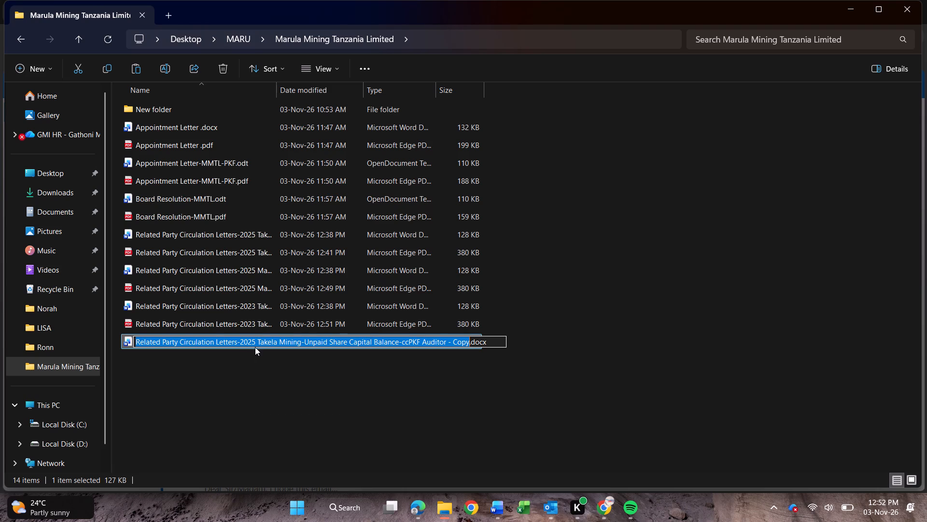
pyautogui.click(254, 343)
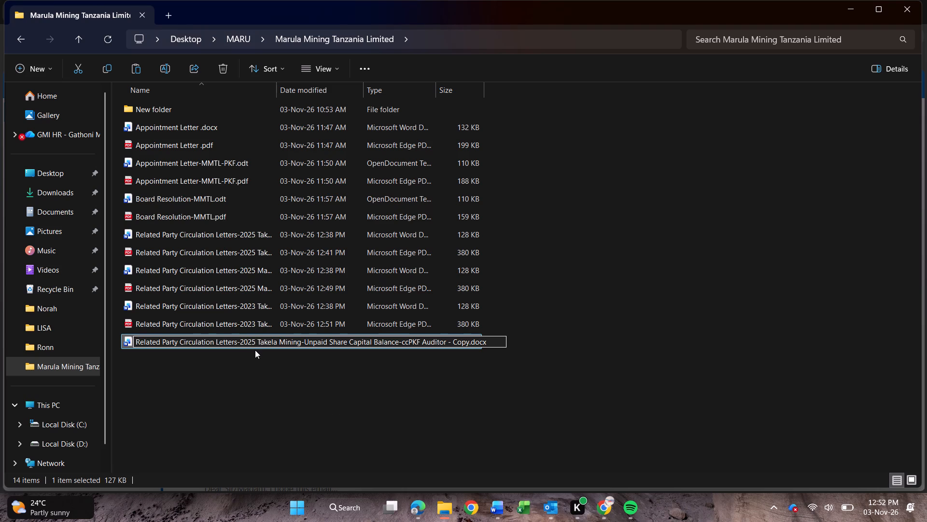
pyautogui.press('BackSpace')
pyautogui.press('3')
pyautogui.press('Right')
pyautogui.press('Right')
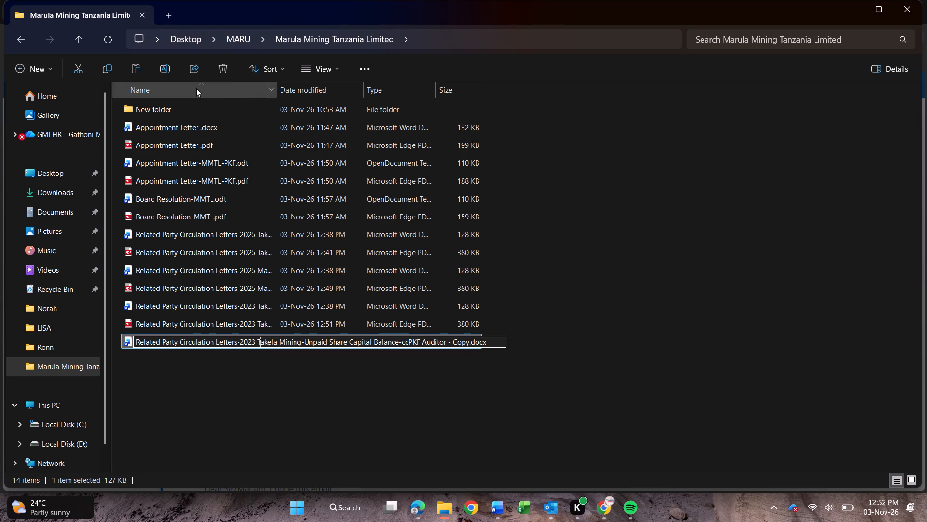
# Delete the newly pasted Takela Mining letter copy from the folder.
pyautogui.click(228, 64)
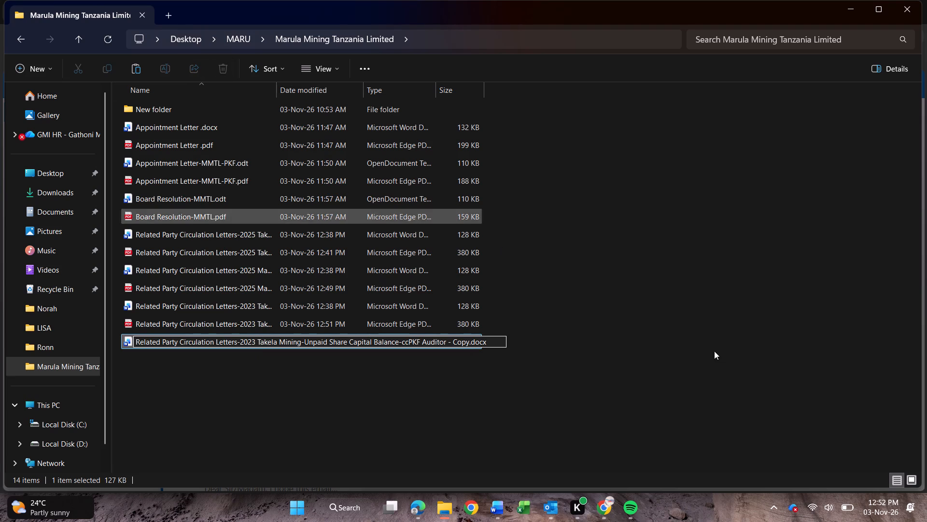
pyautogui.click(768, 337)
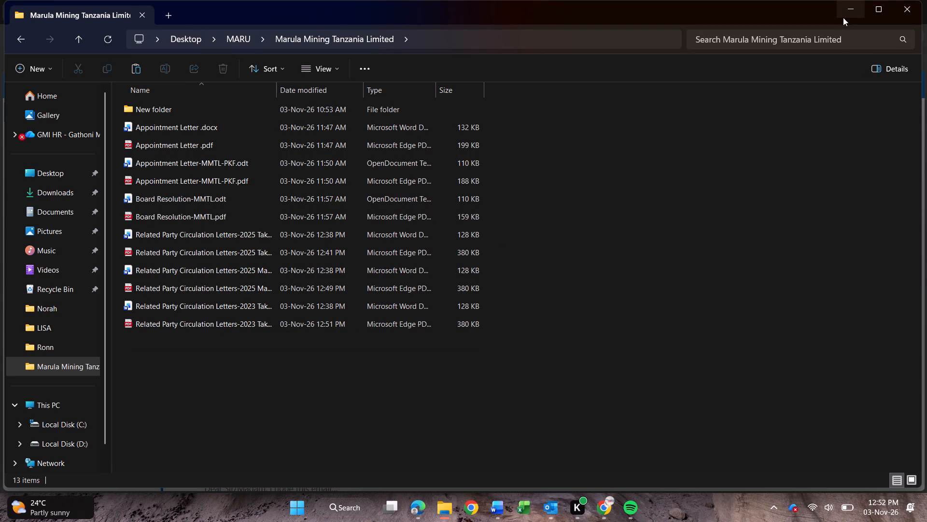
# Open the existing 2023 Takela Mining letter in Word and review its text, signature block and auditor address.
pyautogui.doubleClick(212, 304)
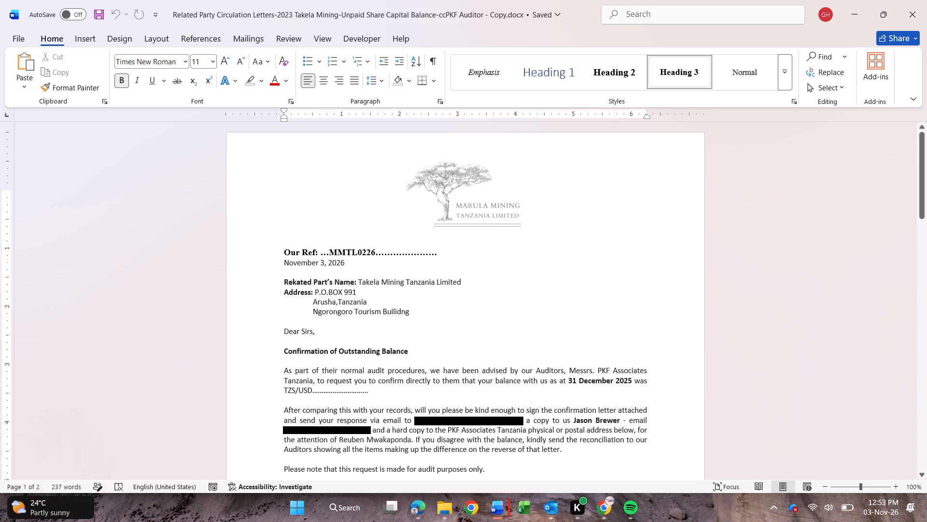
pyautogui.scroll(-1, 351, 268)
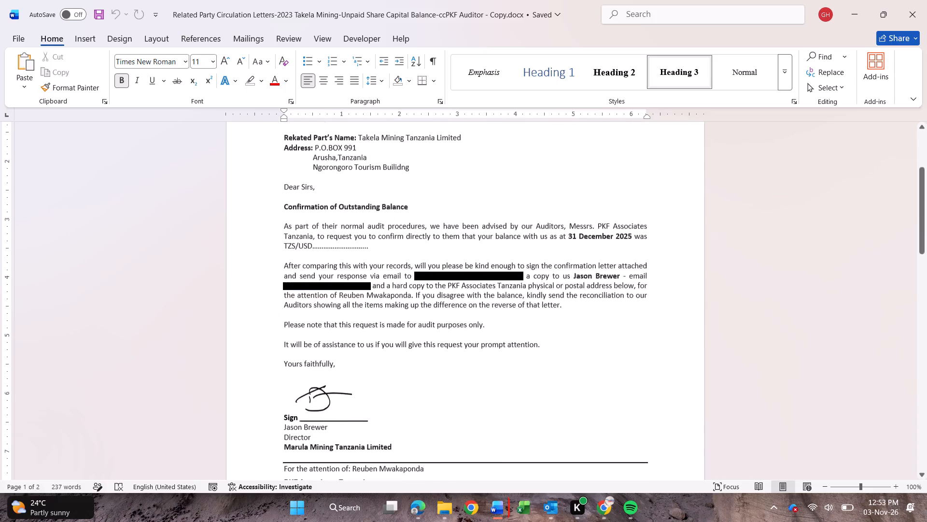
pyautogui.scroll(-5, 351, 268)
pyautogui.scroll(8, 351, 268)
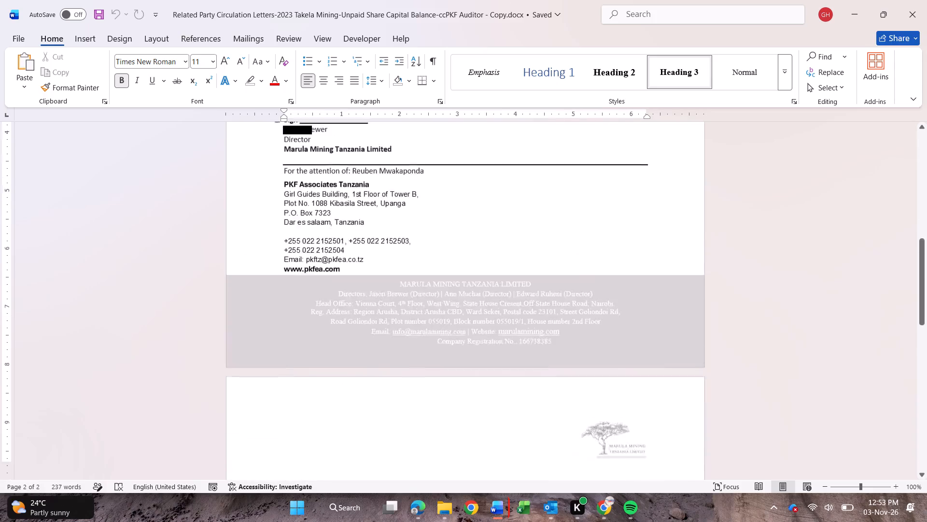
# Return to the 2023 Takela Mining letter's opening page, and switch to Edge to view the original 2023 circularisation letter attached in Outlook.
pyautogui.click(344, 263)
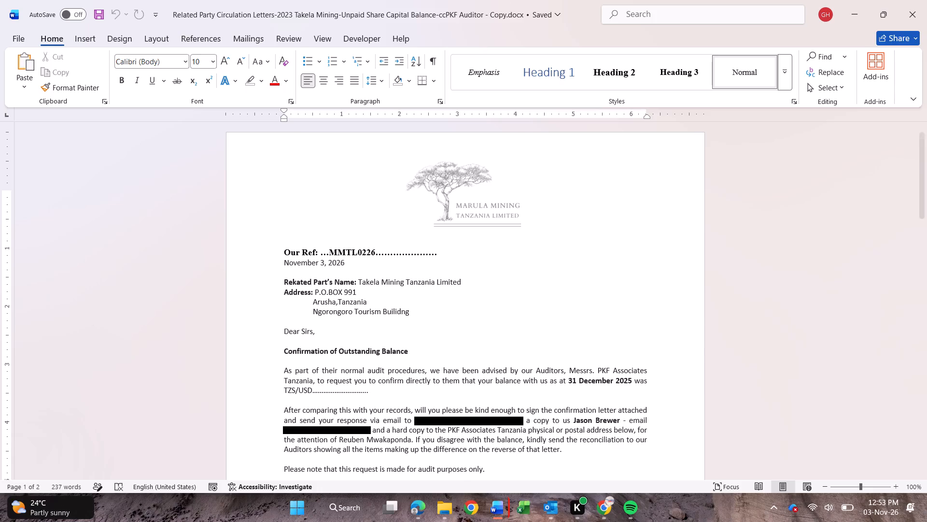
pyautogui.click(413, 516)
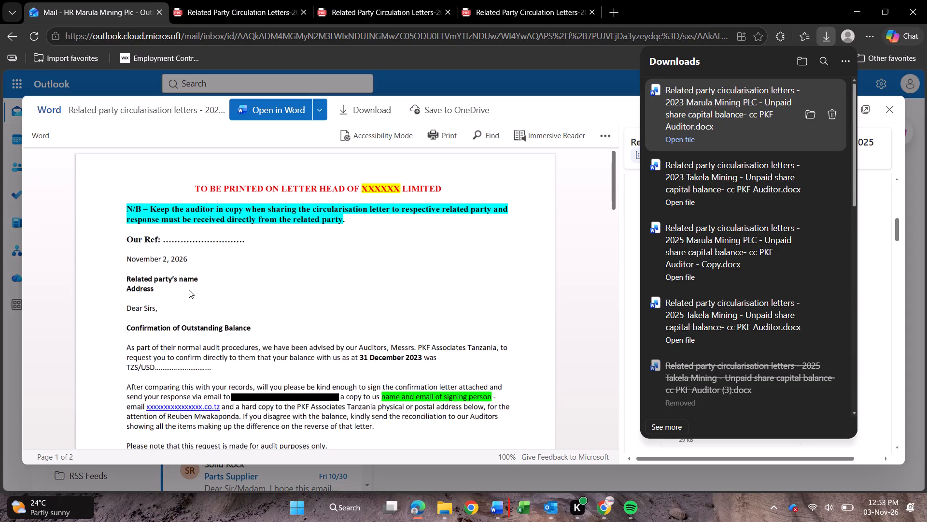
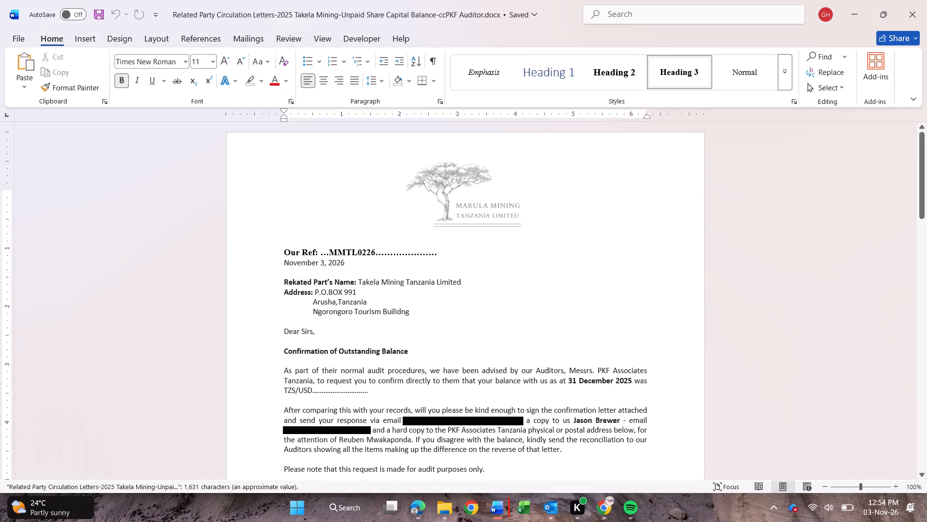
# Close the 2025 Takela Mining letter and open the 2025 Marula Mining PLC Word letter from the Marula Mining Tanzania Limited folder.
pyautogui.click(909, 12)
pyautogui.click(445, 508)
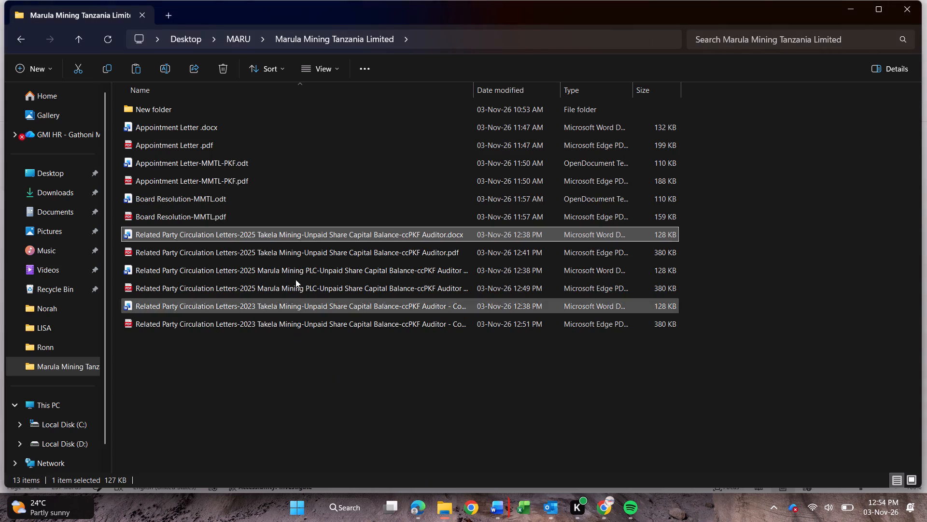
pyautogui.doubleClick(291, 269)
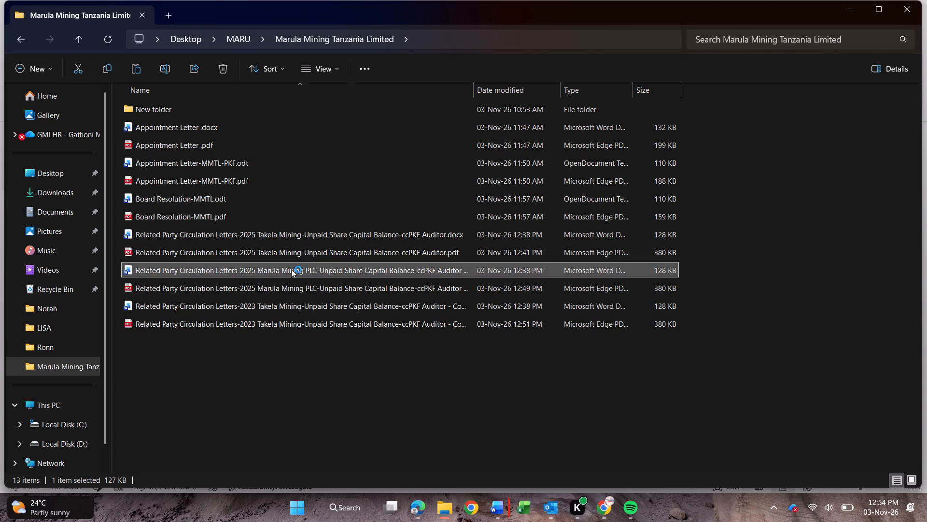
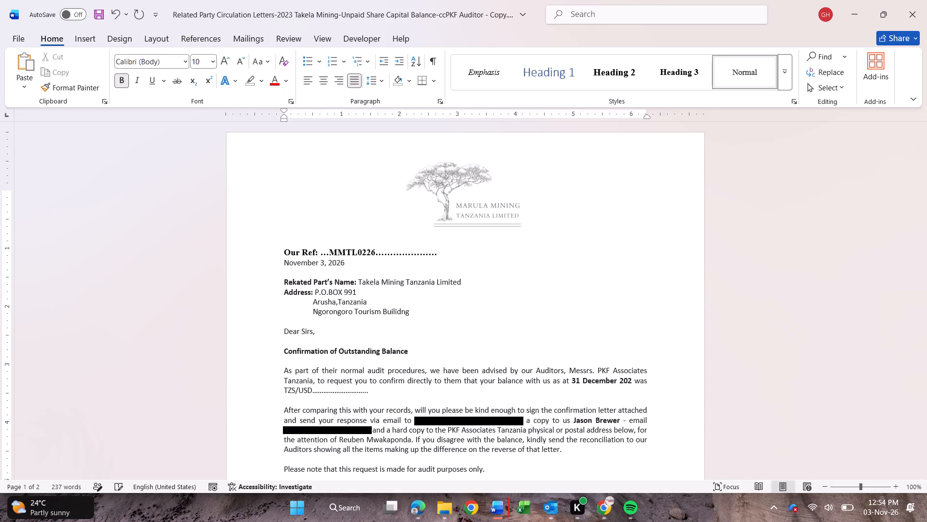
# Complete the balance date as 31 December 2023 and save the Takela Mining letter in the Marula Mining Tanzania Limited folder.
pyautogui.press('3')
pyautogui.scroll(-1, 644, 364)
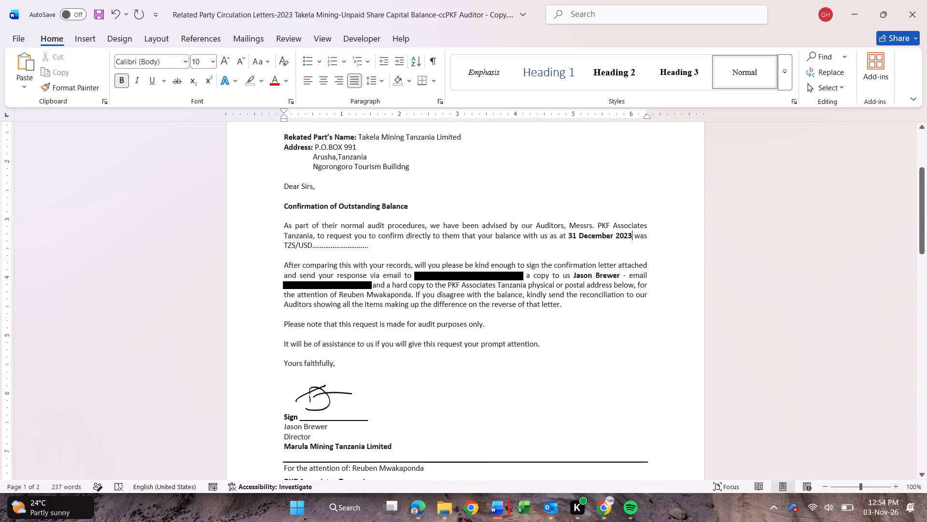
pyautogui.click(20, 39)
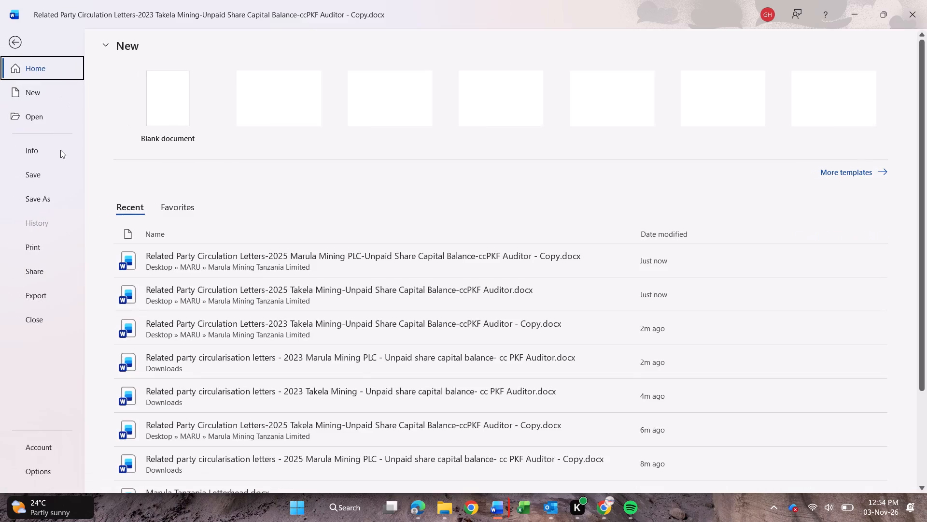
pyautogui.click(51, 201)
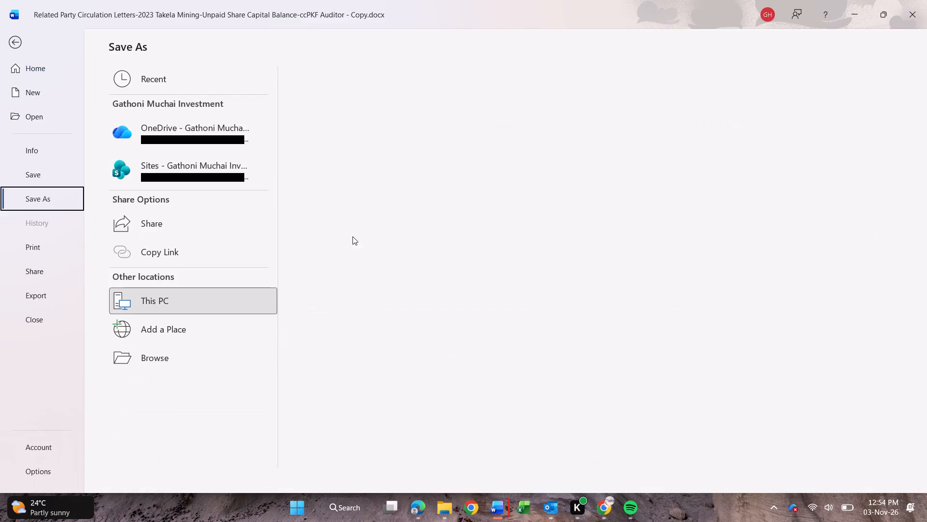
pyautogui.click(371, 142)
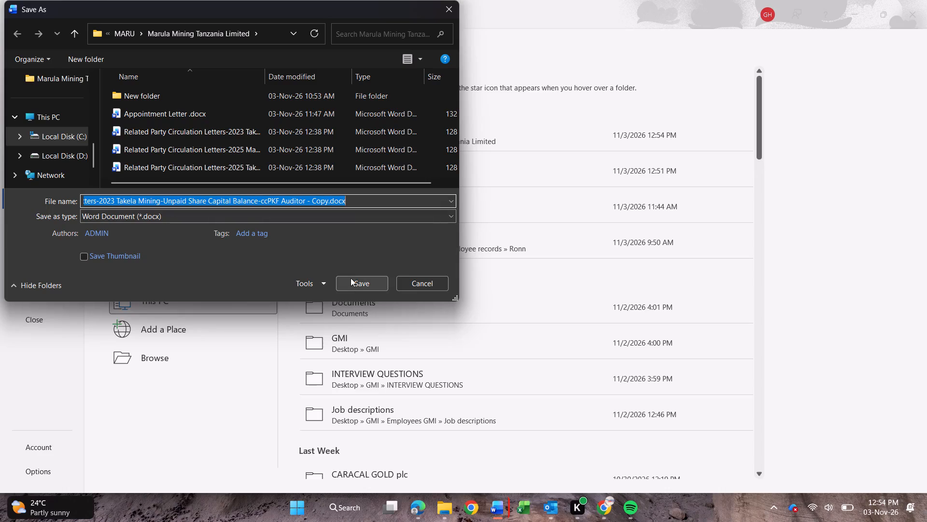
pyautogui.click(353, 286)
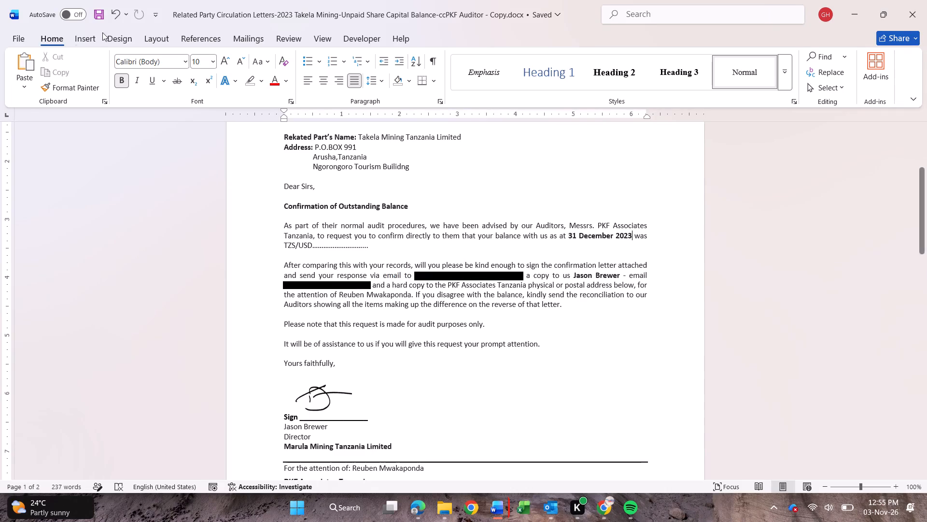
# Publish the 2023 Takela Mining letter as a PDF in the Marula Mining Tanzania Limited folder, replacing the existing PDF.
pyautogui.click(17, 43)
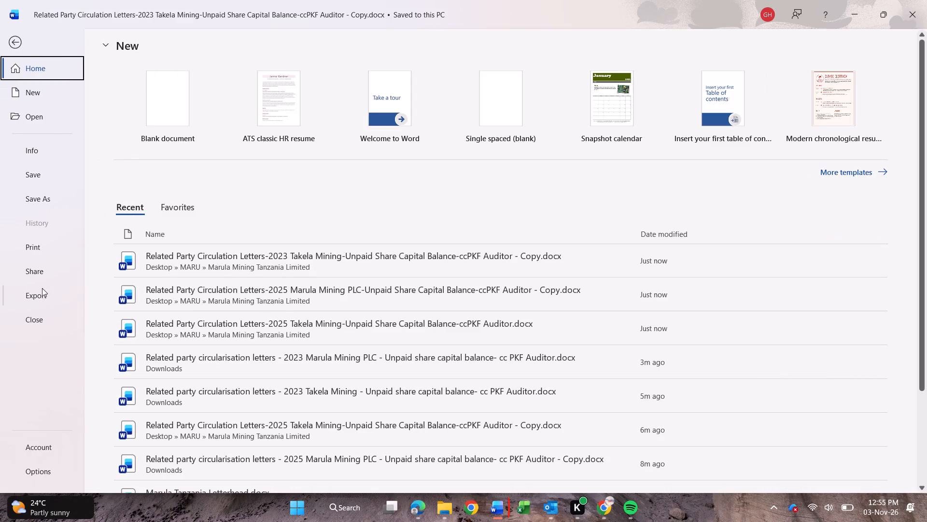
pyautogui.click(42, 293)
pyautogui.click(343, 175)
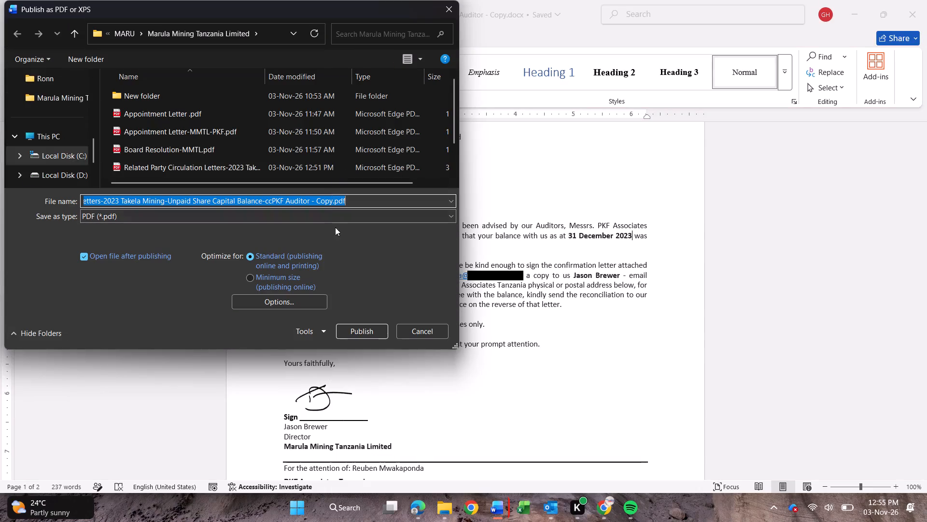
pyautogui.click(348, 330)
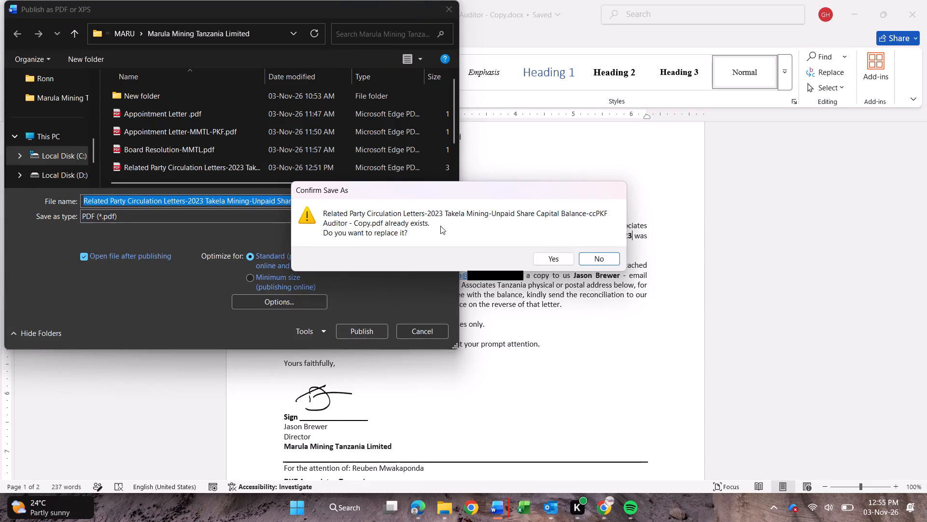
pyautogui.click(552, 258)
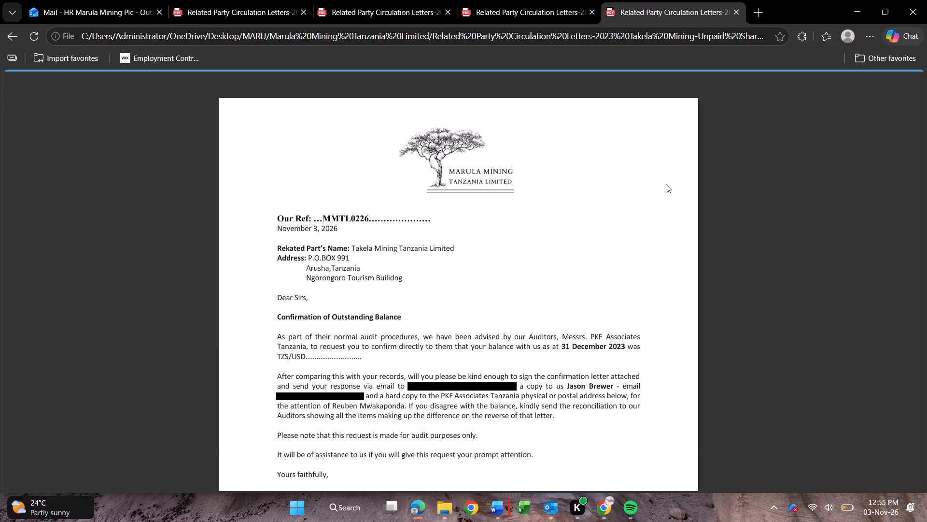
pyautogui.click(856, 10)
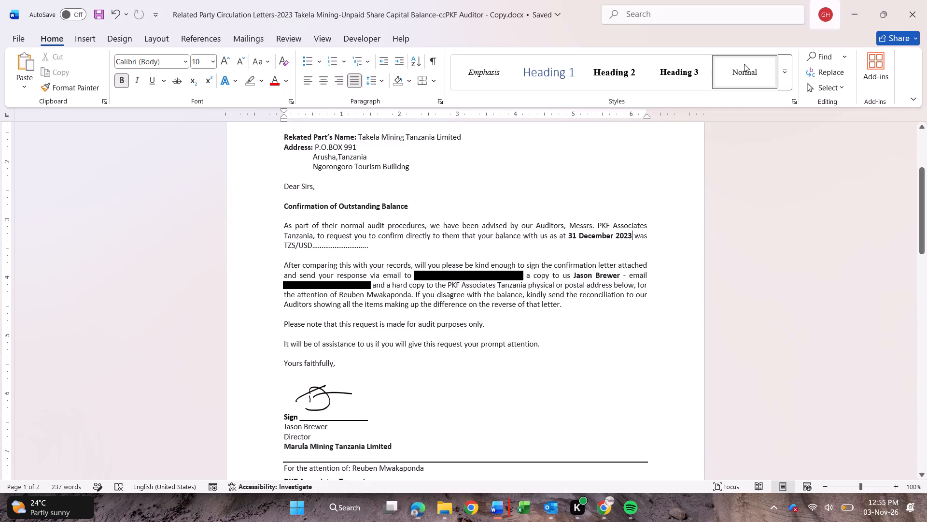
# Duplicate the 2023 Takela Mining Word letter within the Marula Mining Tanzania Limited folder.
pyautogui.click(439, 507)
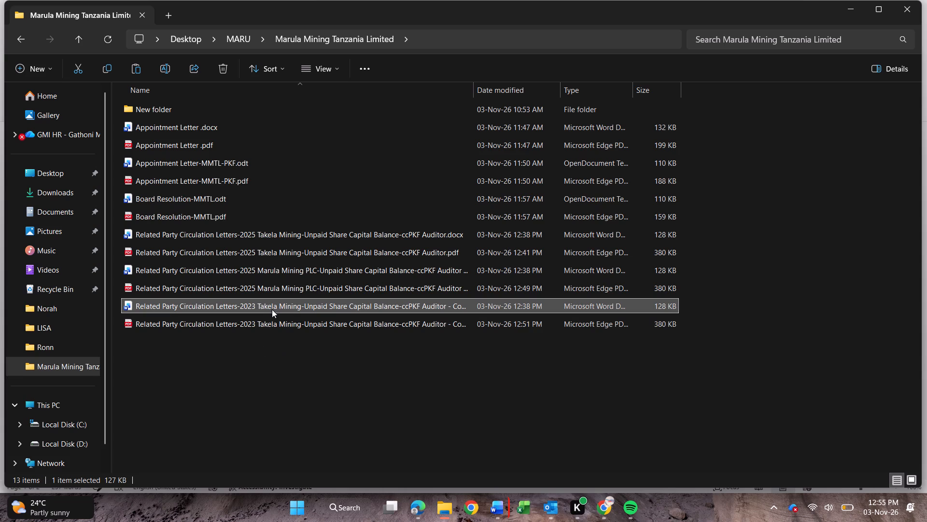
pyautogui.rightClick(220, 365)
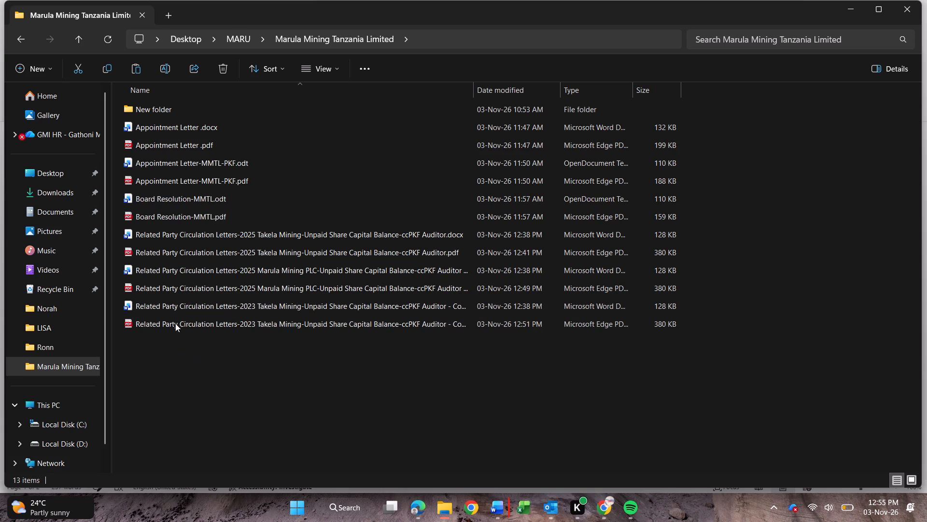
pyautogui.click(182, 373)
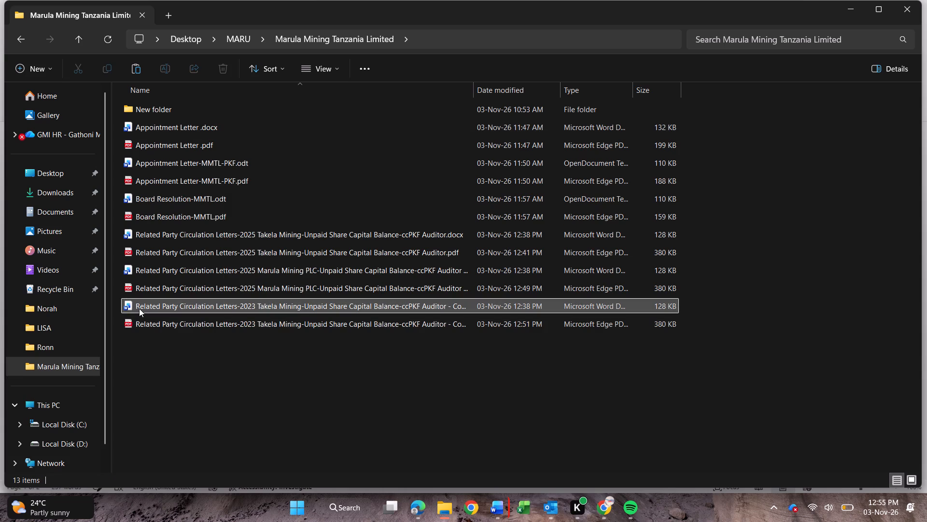
pyautogui.click(139, 308)
pyautogui.click(110, 73)
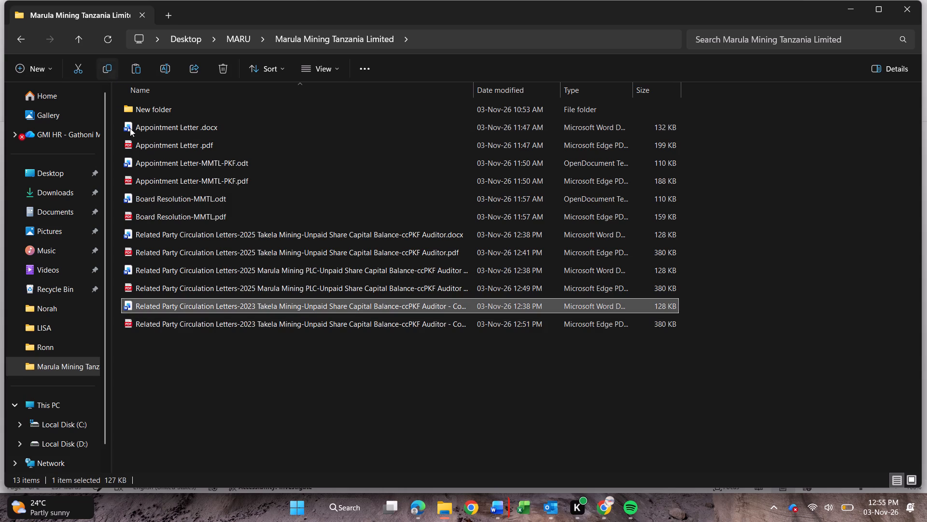
pyautogui.rightClick(165, 360)
pyautogui.click(165, 360)
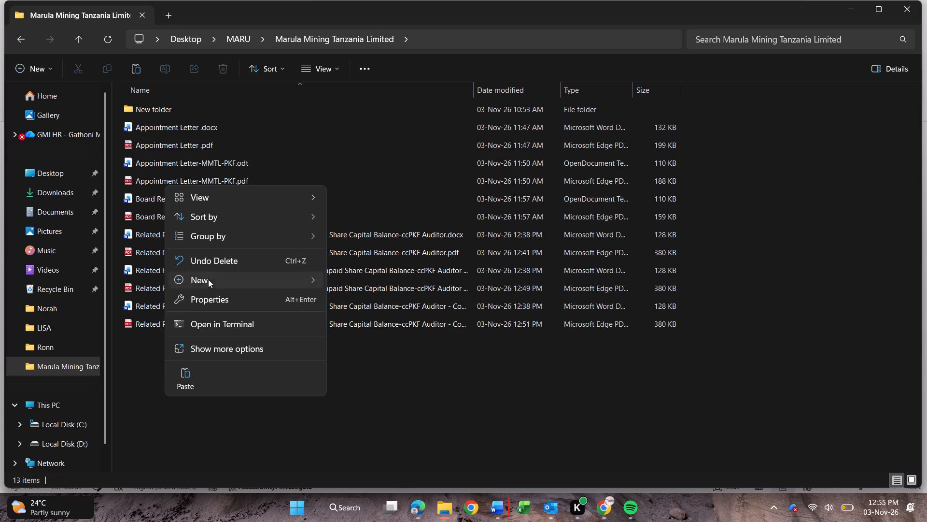
pyautogui.click(185, 376)
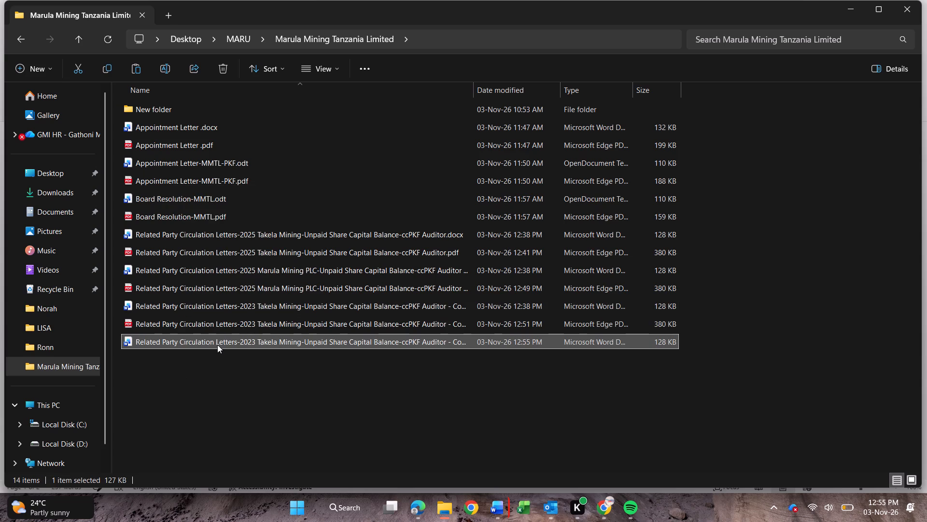
# Open the new copy of the 2023 Takela Mining letter and look through its first page.
pyautogui.doubleClick(217, 346)
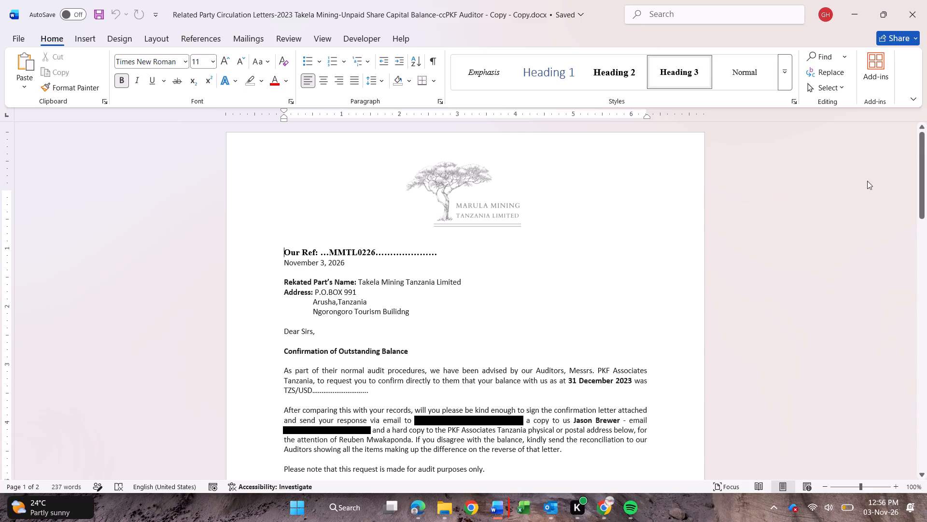
pyautogui.moveTo(924, 164); pyautogui.dragTo(926, 191)
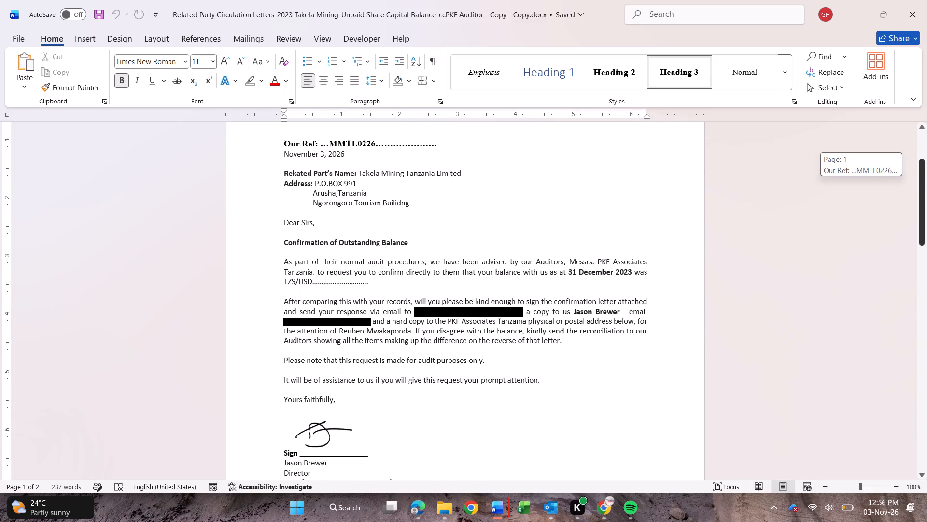
pyautogui.moveTo(926, 191); pyautogui.dragTo(926, 238)
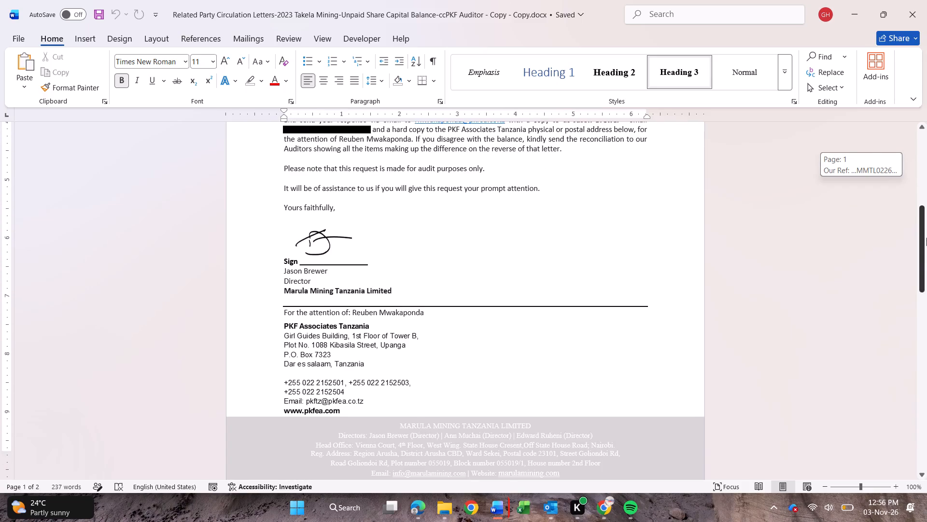
pyautogui.moveTo(926, 238); pyautogui.dragTo(920, 115)
# Start saving the copy under a new name in the Marula Mining Tanzania Limited folder, changing Takela Mining to Marula Mining Plc.
pyautogui.click(25, 42)
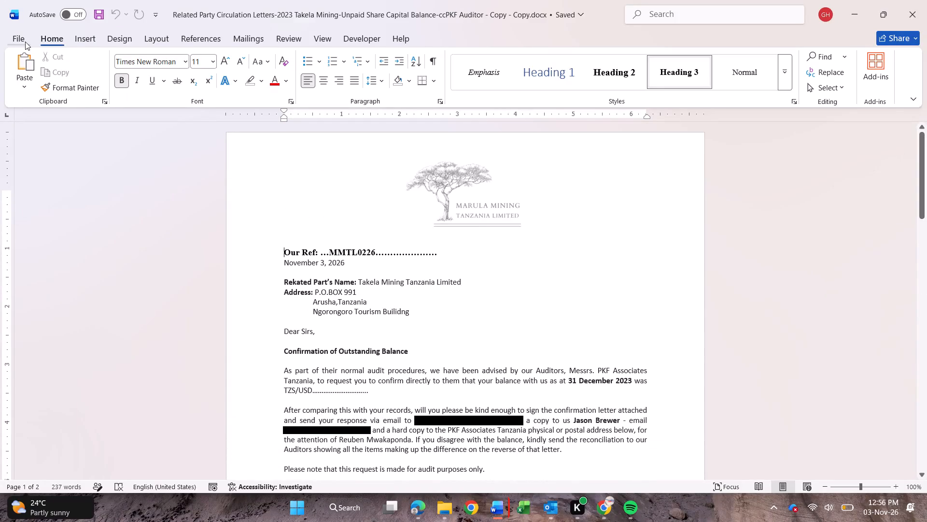
pyautogui.click(44, 194)
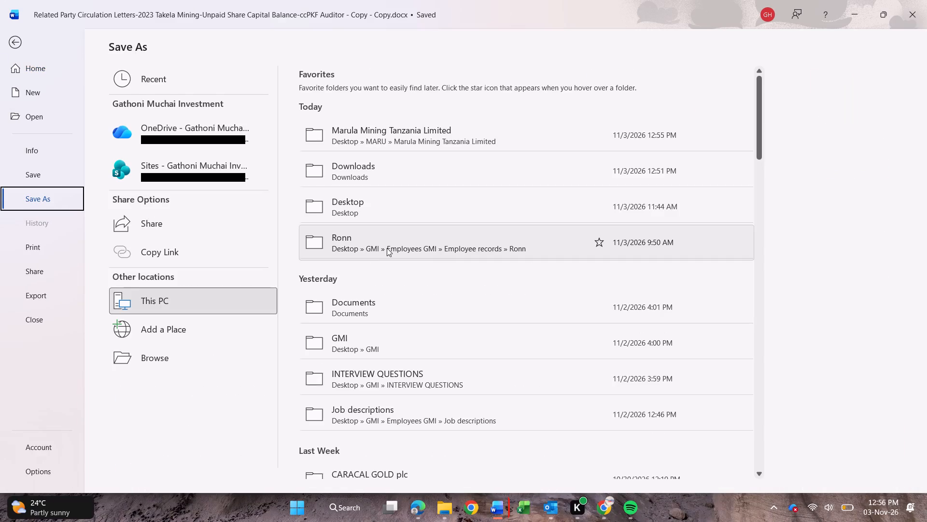
pyautogui.click(387, 141)
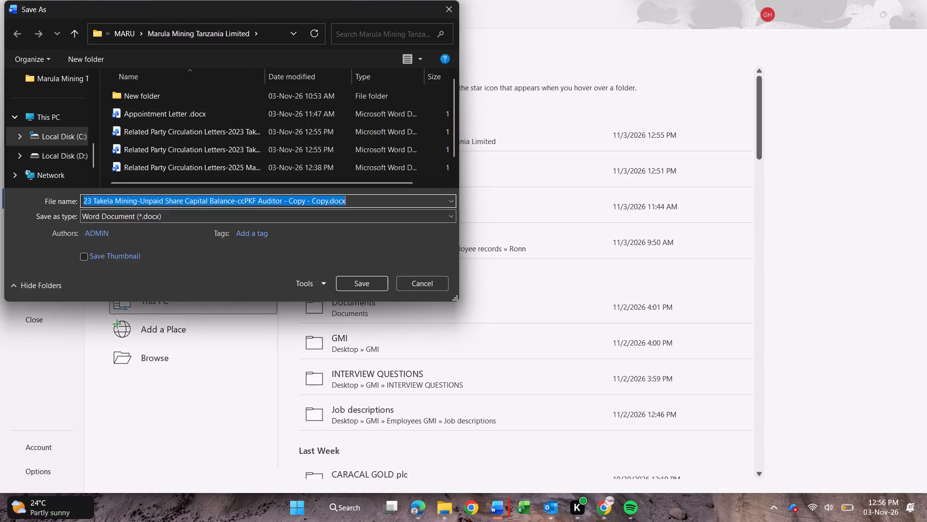
pyautogui.click(110, 202)
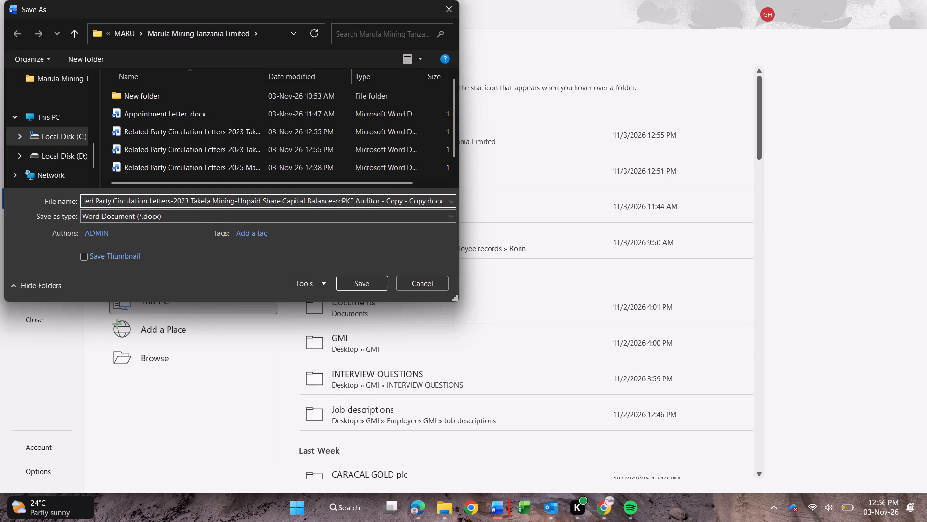
pyautogui.press('BackSpace')
pyautogui.press('BackSpace')
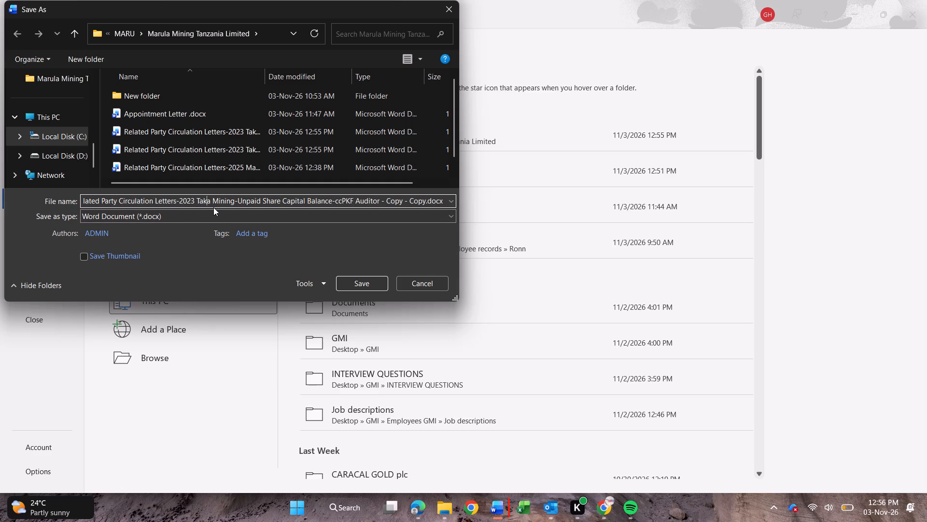
pyautogui.press('BackSpace')
pyautogui.press('Delete')
pyautogui.press('BackSpace')
pyautogui.press('BackSpace')
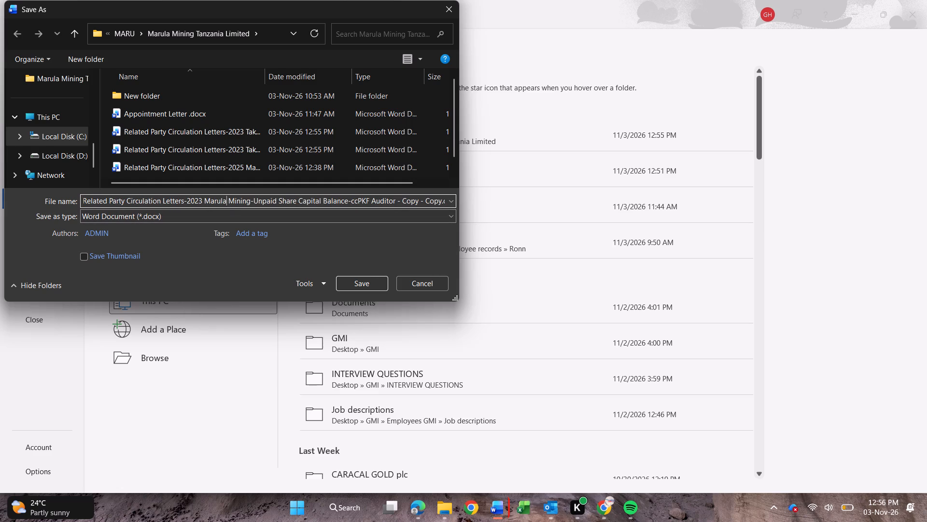
pyautogui.press('Right')
pyautogui.press('Right')
pyautogui.press('Right')
pyautogui.press('Right')
pyautogui.press('Right')
pyautogui.press('Right')
pyautogui.press('Right')
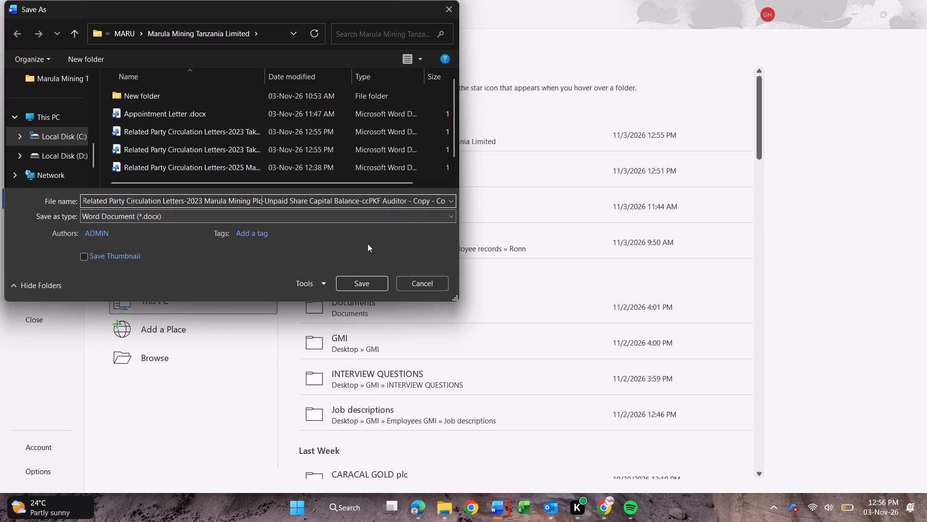
# Remove both "- Copy" suffixes so the file name ends in "ccPKF Auditor.docx", and save the 2023 Marula Mining Plc letter.
pyautogui.click(415, 199)
pyautogui.press('Delete')
pyautogui.press('Delete')
pyautogui.press('Delete')
pyautogui.press('Delete')
pyautogui.press('Delete')
pyautogui.press('Delete')
pyautogui.press('Delete')
pyautogui.press('Delete')
pyautogui.press('Delete')
pyautogui.press('Delete')
pyautogui.press('Delete')
pyautogui.press('BackSpace')
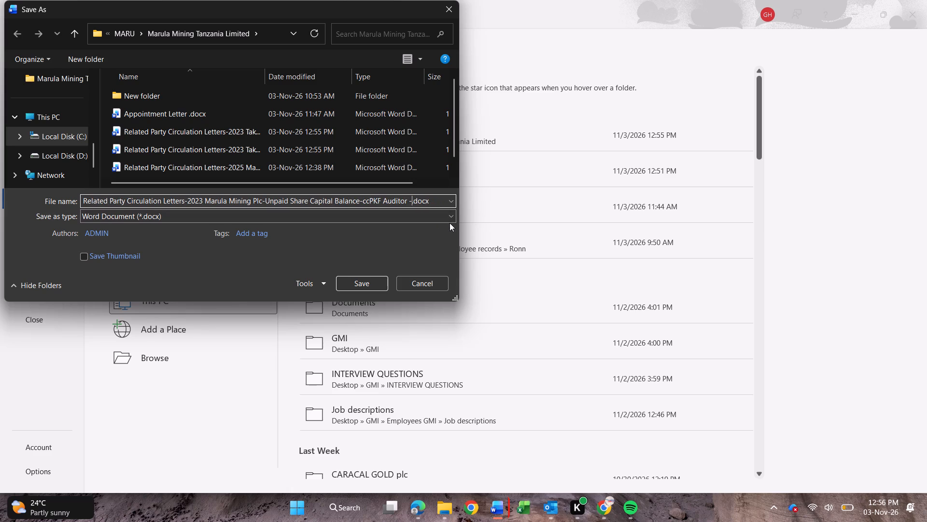
pyautogui.press('BackSpace')
pyautogui.press('BackSpace')
pyautogui.click(377, 286)
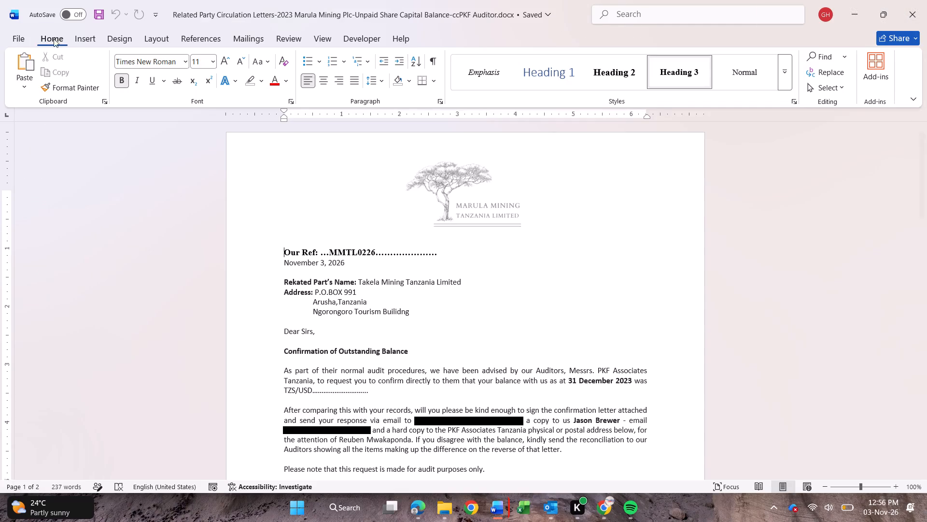
# Publish the 2023 Marula Mining Plc letter as a PDF in the Marula Mining Tanzania Limited folder.
pyautogui.click(15, 40)
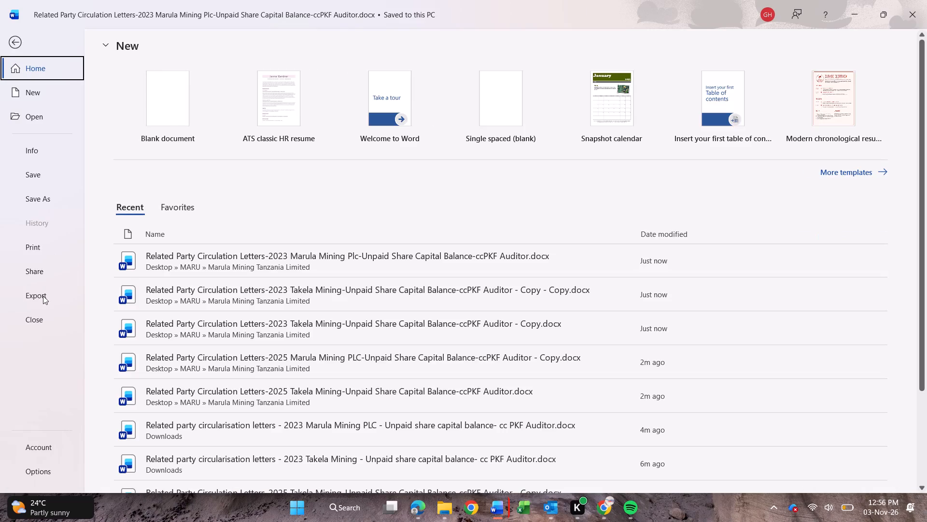
pyautogui.click(43, 296)
pyautogui.click(331, 163)
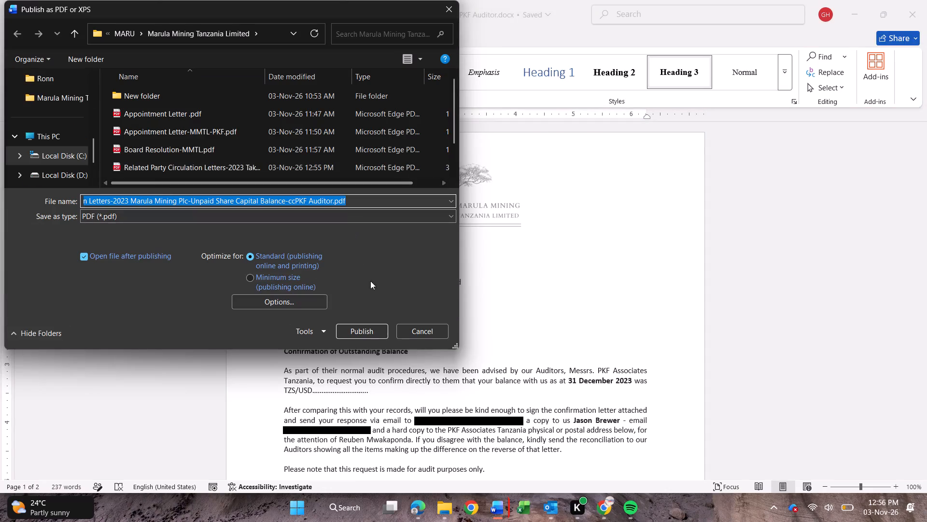
pyautogui.click(366, 328)
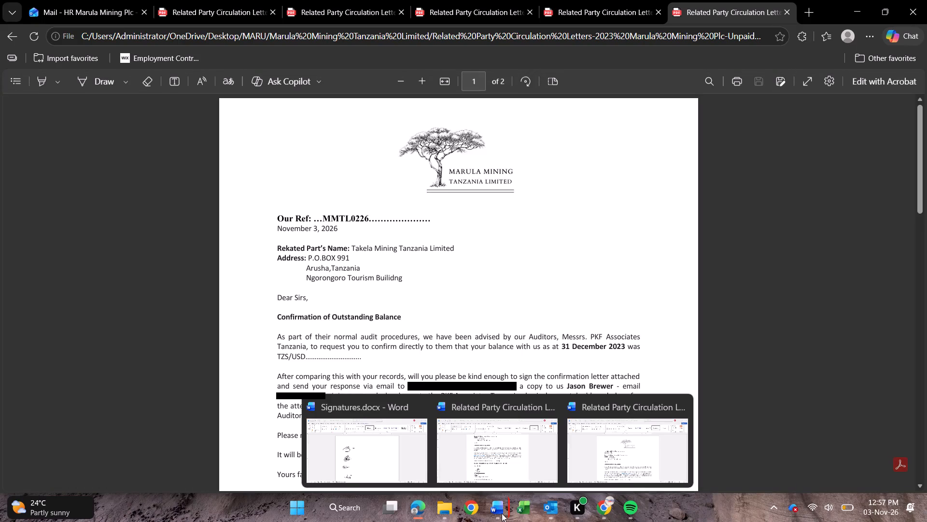
# Switch to the Marula Mining Tanzania Limited folder in File Explorer and sort its files by type.
pyautogui.click(496, 508)
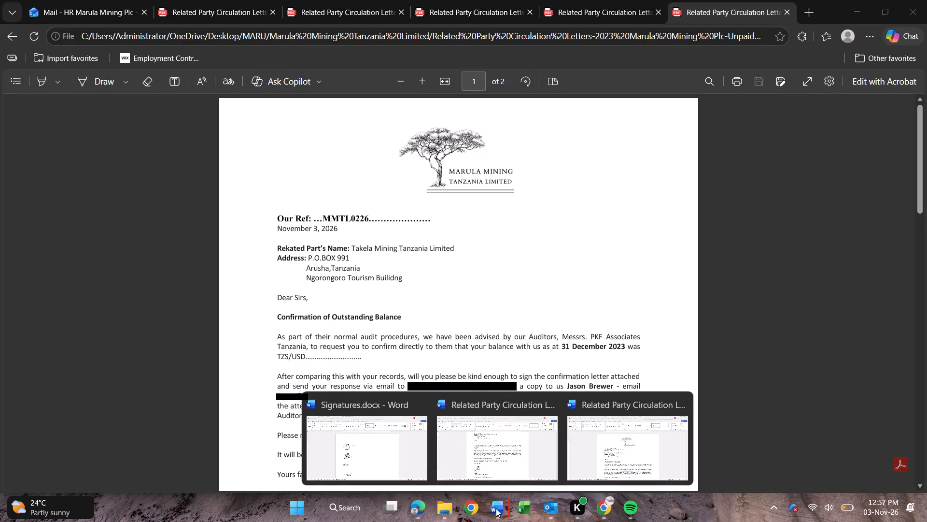
pyautogui.click(415, 513)
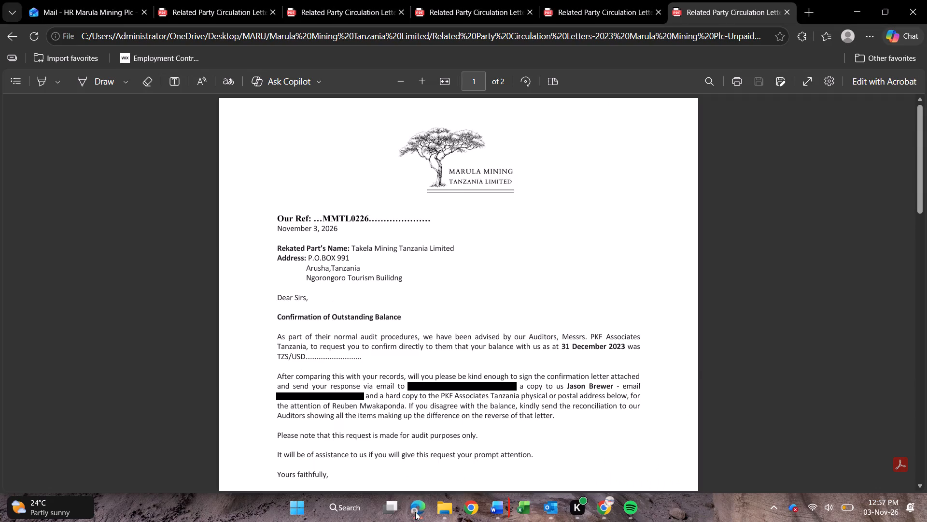
pyautogui.click(438, 515)
pyautogui.click(277, 430)
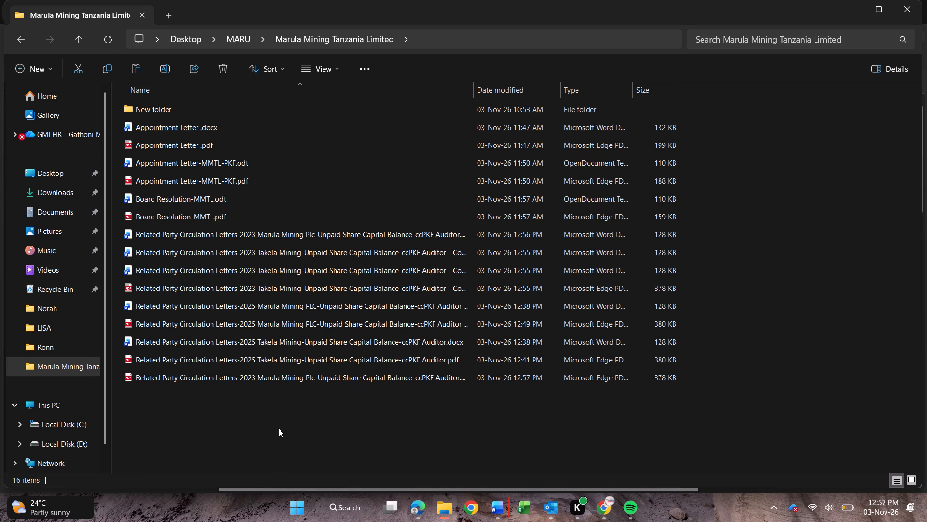
pyautogui.click(260, 62)
pyautogui.click(258, 136)
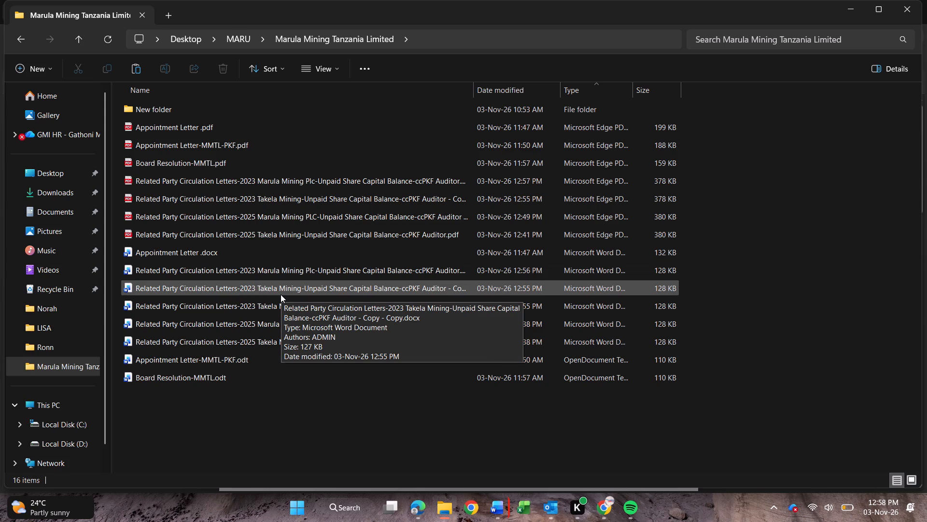
# Delete the 2023 Takela Mining Word letter whose name ends in "- Copy - Copy.docx".
pyautogui.click(281, 294)
pyautogui.click(224, 70)
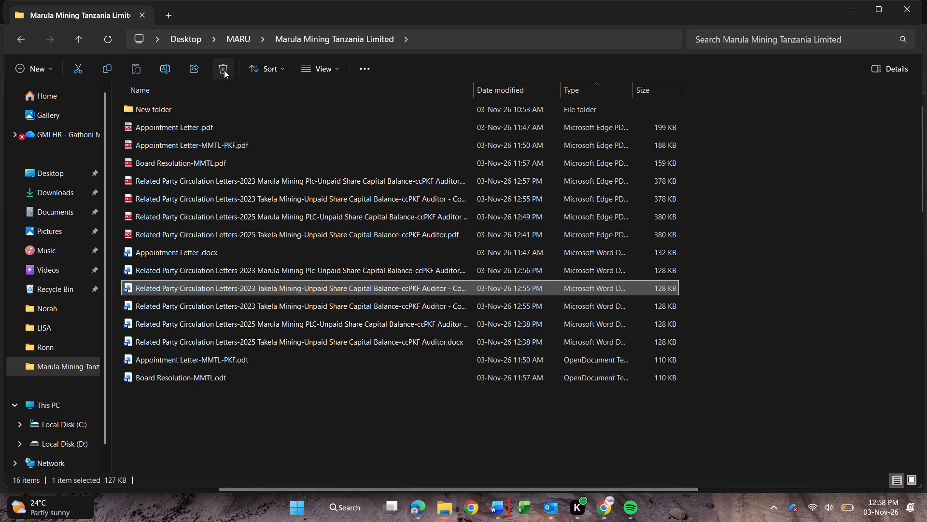
pyautogui.click(393, 383)
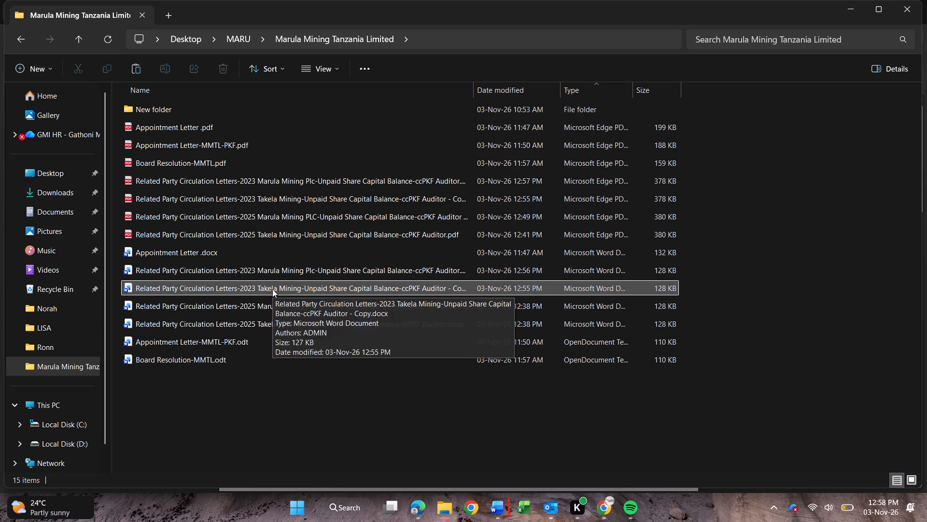
pyautogui.click(241, 395)
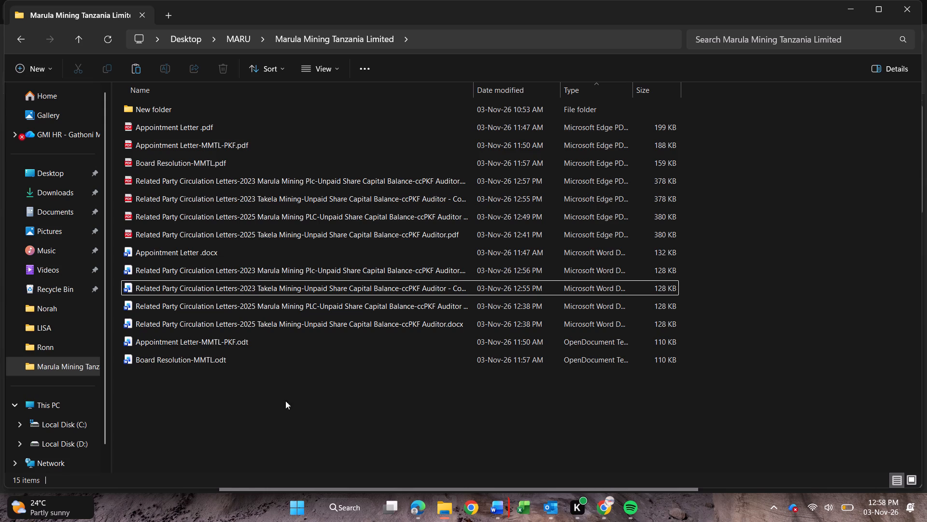
# Duplicate the 2023 Marula Mining Plc Word letter within the same folder.
pyautogui.click(302, 276)
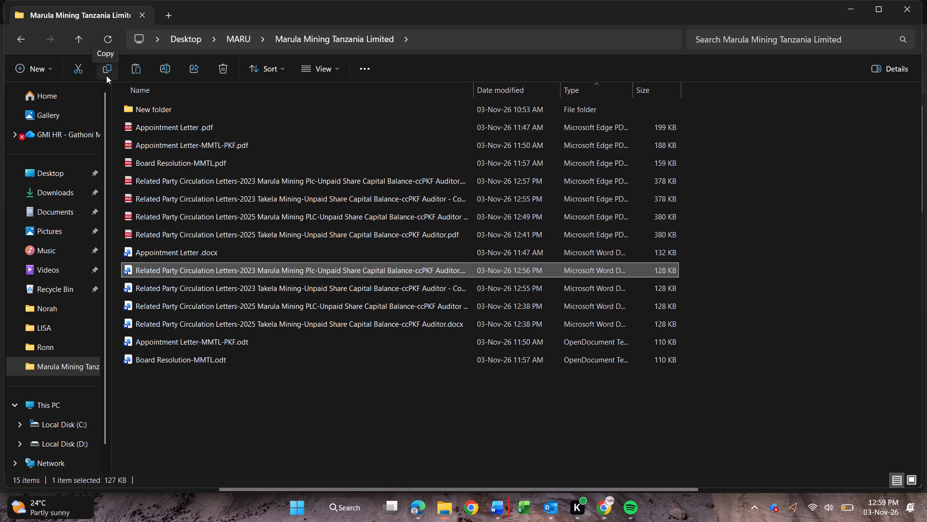
pyautogui.click(106, 75)
pyautogui.click(168, 387)
pyautogui.rightClick(168, 387)
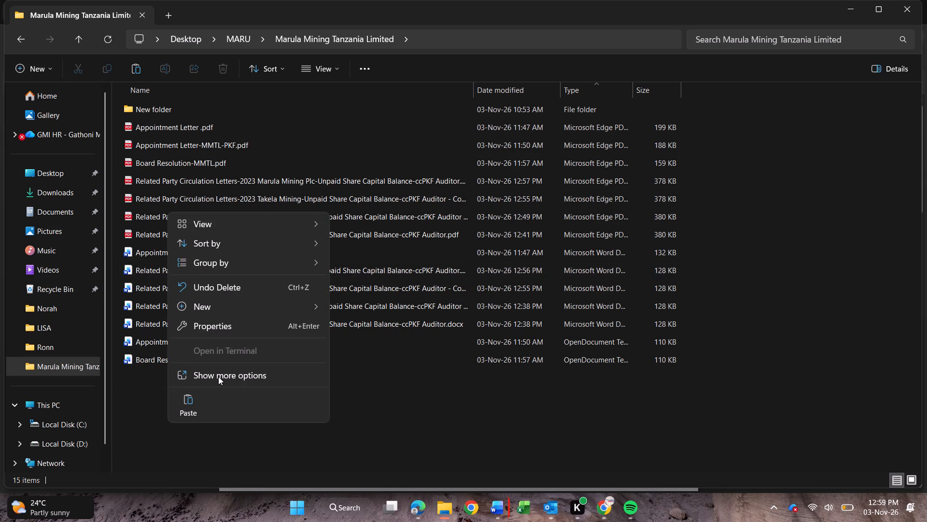
pyautogui.click(193, 408)
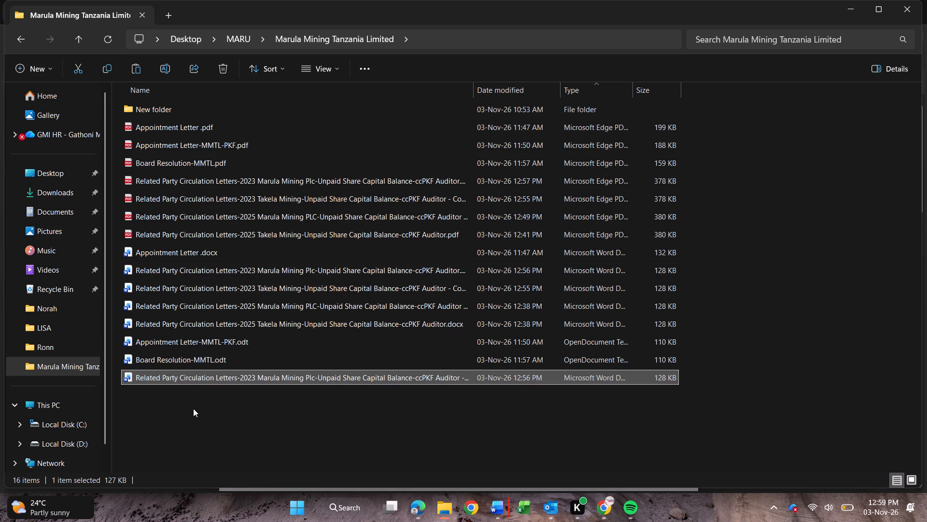
# Rename the duplicate to "Related Party Circulation Letters-2024 Marula Mining Plc-Unpaid Share Capital Balance-ccPKF Auditor.docx", dropping the "- Copy" suffix.
pyautogui.click(162, 74)
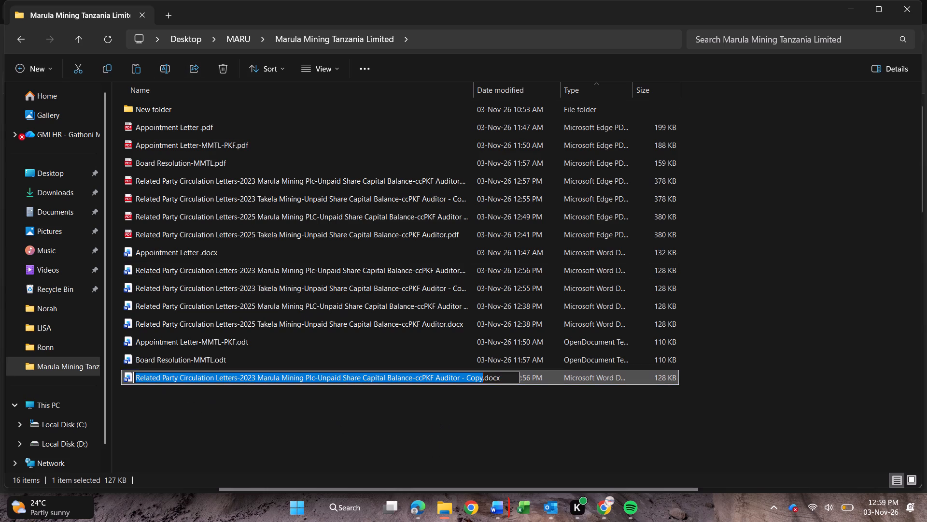
pyautogui.click(254, 376)
pyautogui.press('BackSpace')
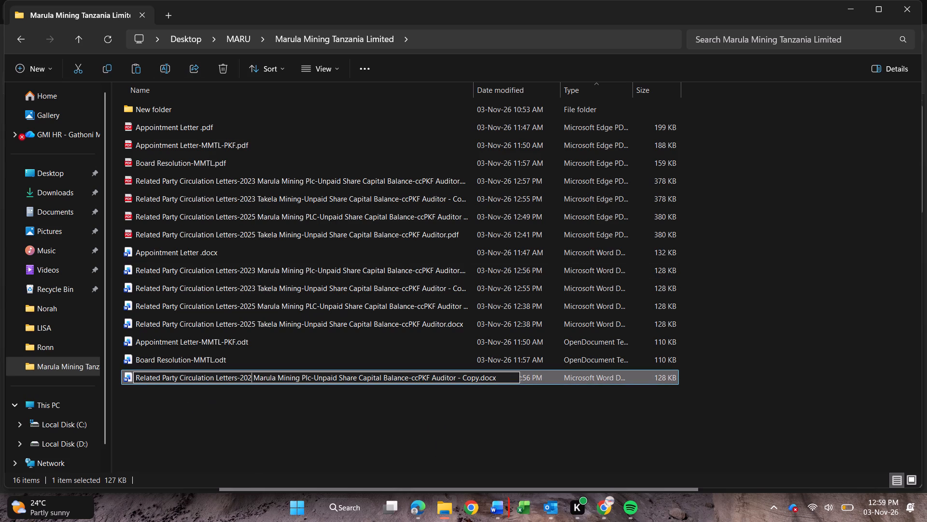
pyautogui.press('4')
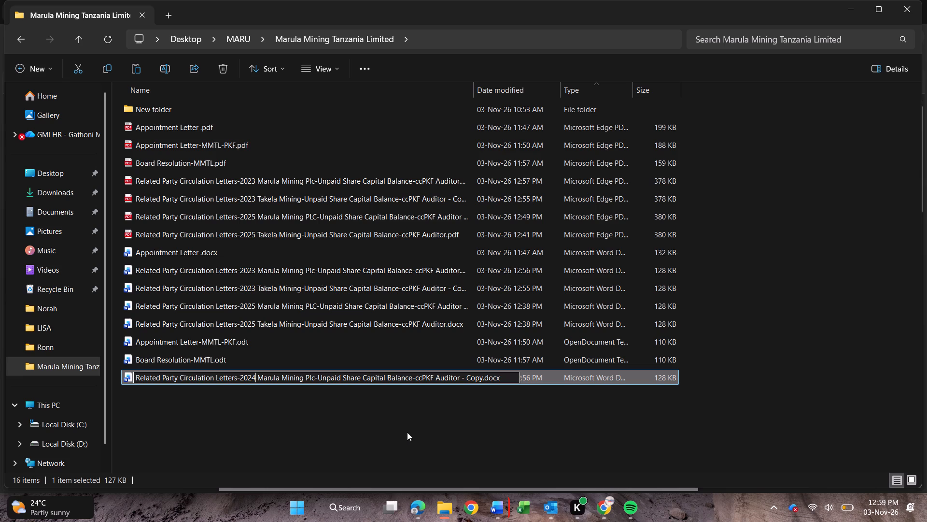
pyautogui.click(466, 378)
pyautogui.press('Delete')
pyautogui.press('Delete')
pyautogui.press('Delete')
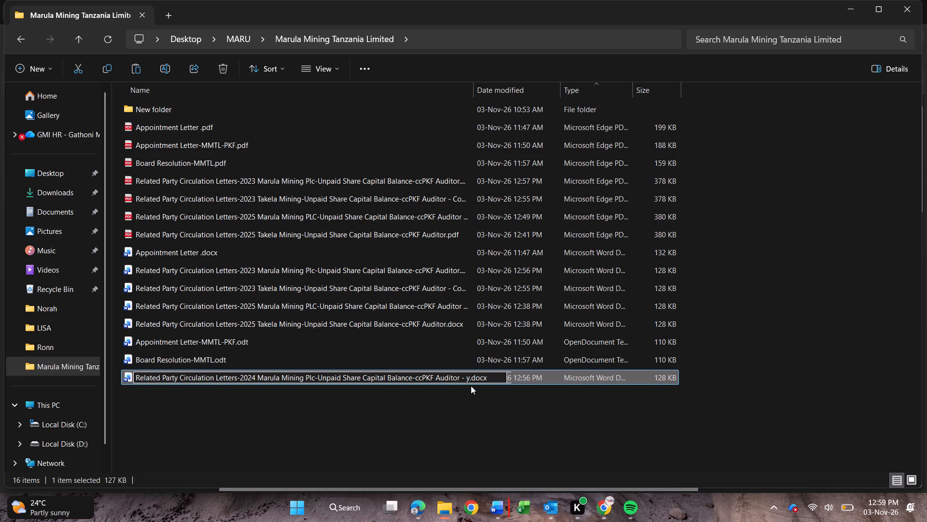
pyautogui.press('Delete')
pyautogui.press('BackSpace')
pyautogui.press('BackSpace')
pyautogui.press('BackSpace')
pyautogui.click(468, 406)
# Open the 2024 Marula Mining Plc letter, change the balance date to 31 December 2024, and save it.
pyautogui.doubleClick(366, 383)
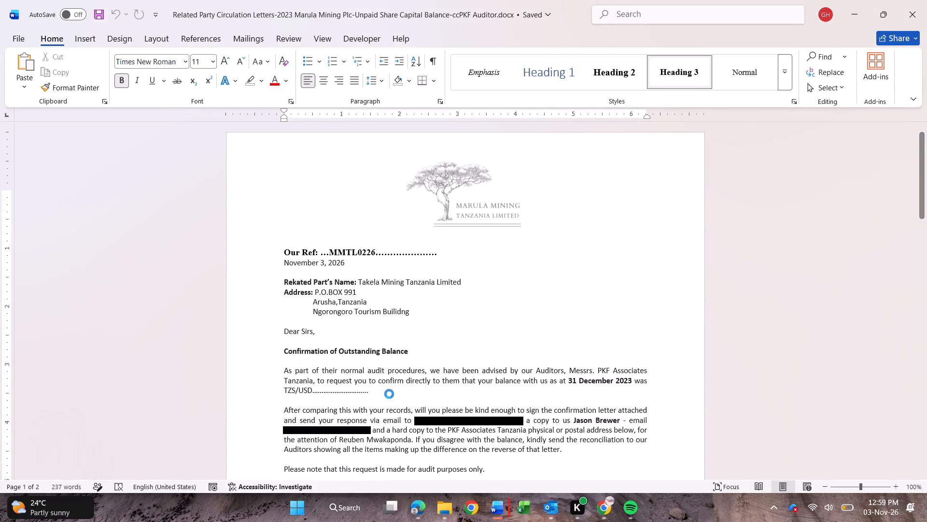
pyautogui.click(632, 380)
pyautogui.press('BackSpace')
pyautogui.press('4')
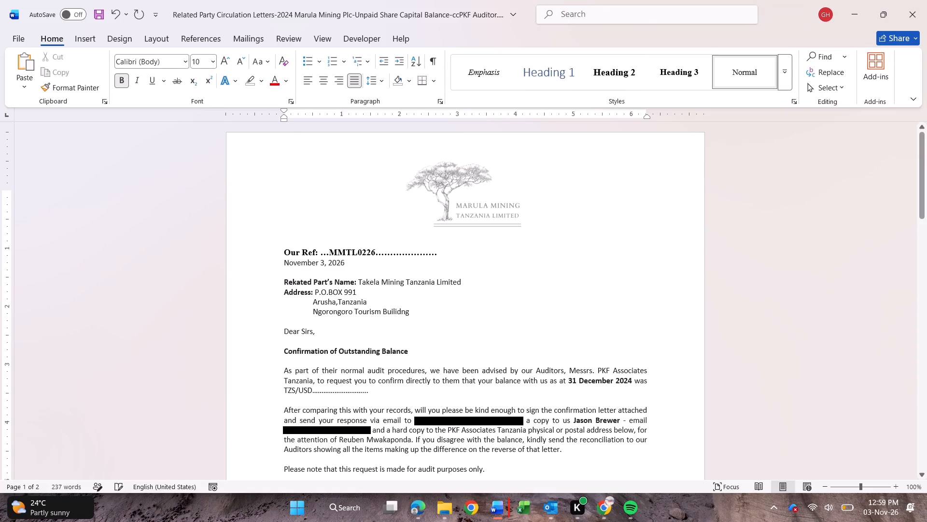
pyautogui.click(19, 42)
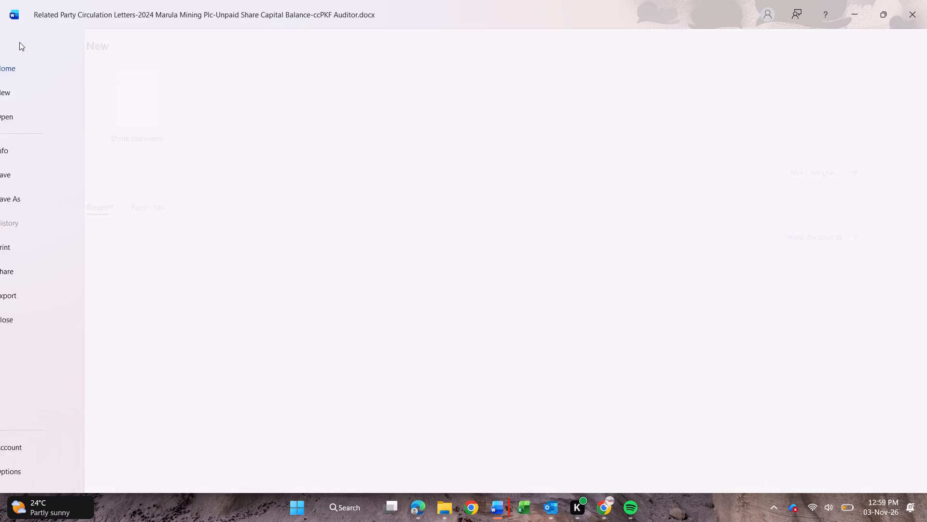
pyautogui.click(34, 175)
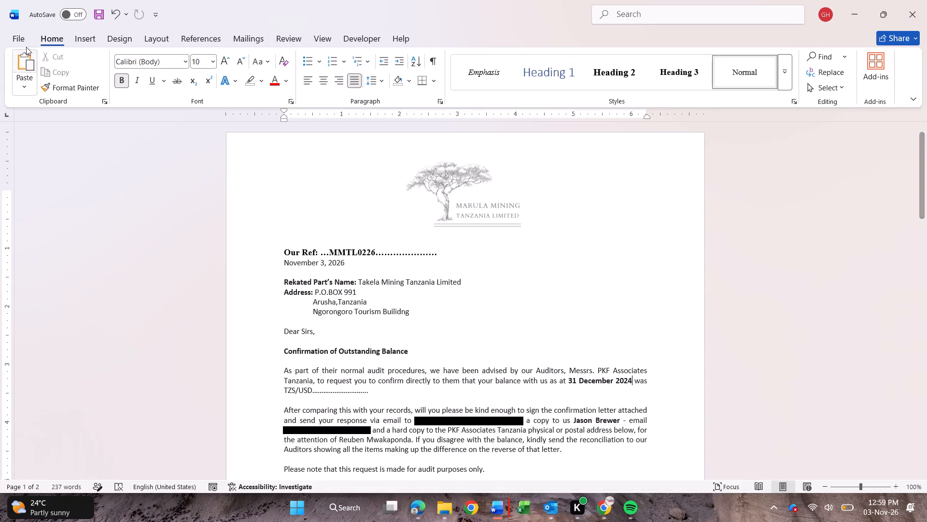
# Publish the 2024 Marula Mining Plc letter as a PDF in the Marula Mining Tanzania Limited folder.
pyautogui.click(15, 39)
pyautogui.click(40, 298)
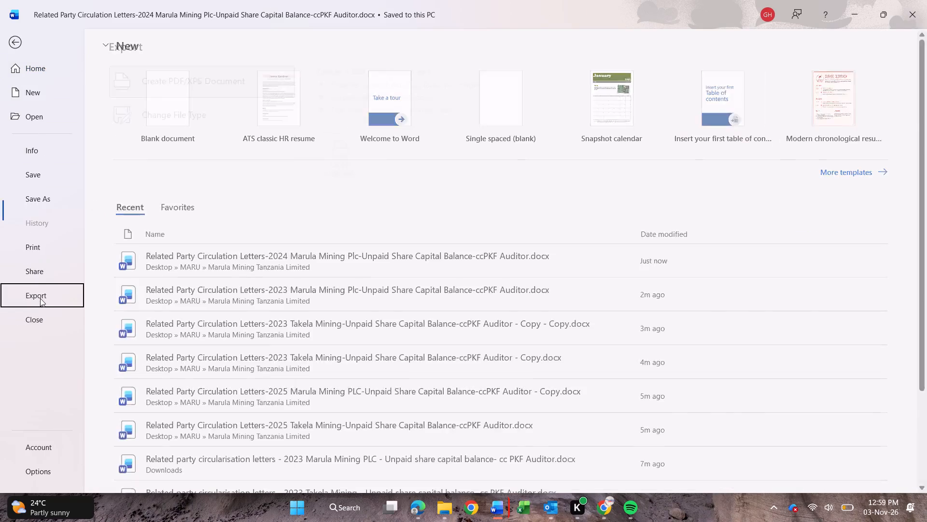
pyautogui.click(344, 173)
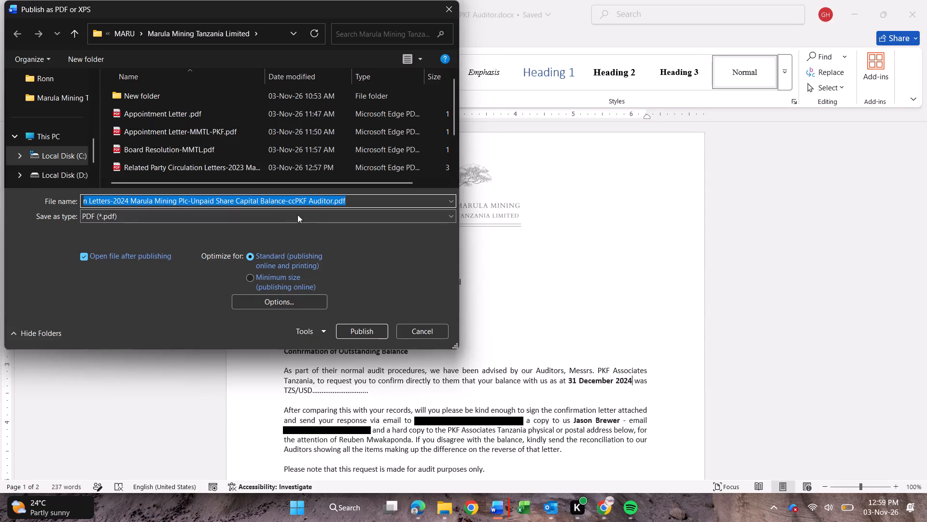
pyautogui.click(356, 332)
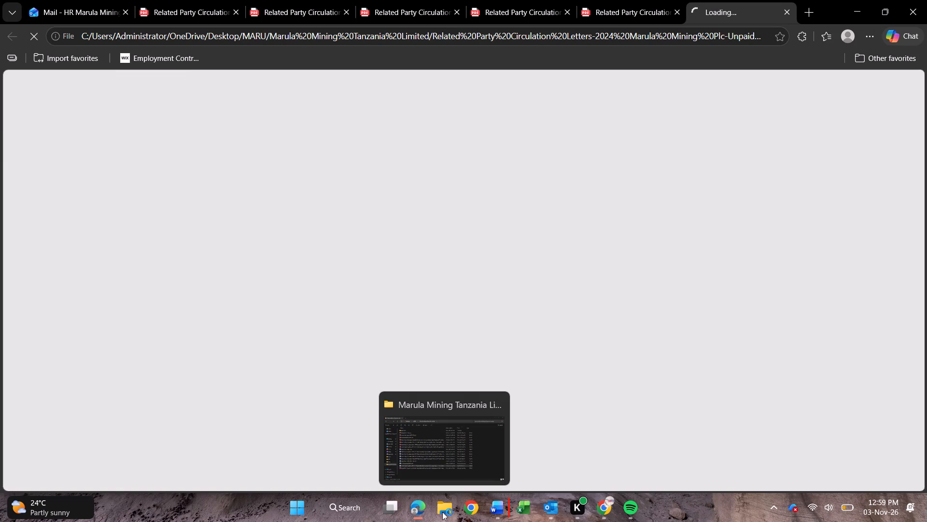
# Return to the Marula Mining Tanzania Limited folder in File Explorer and reverse its sorting by type to descending.
pyautogui.click(442, 508)
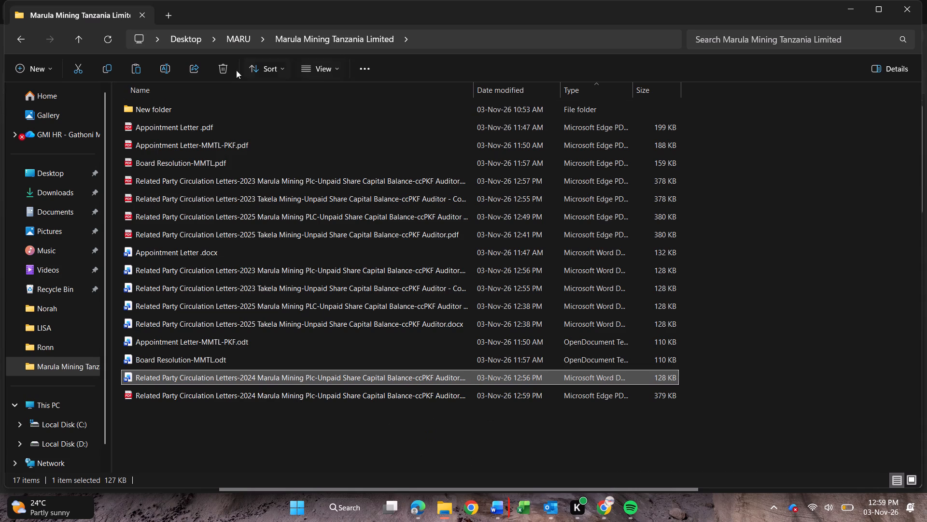
pyautogui.click(252, 64)
pyautogui.click(265, 138)
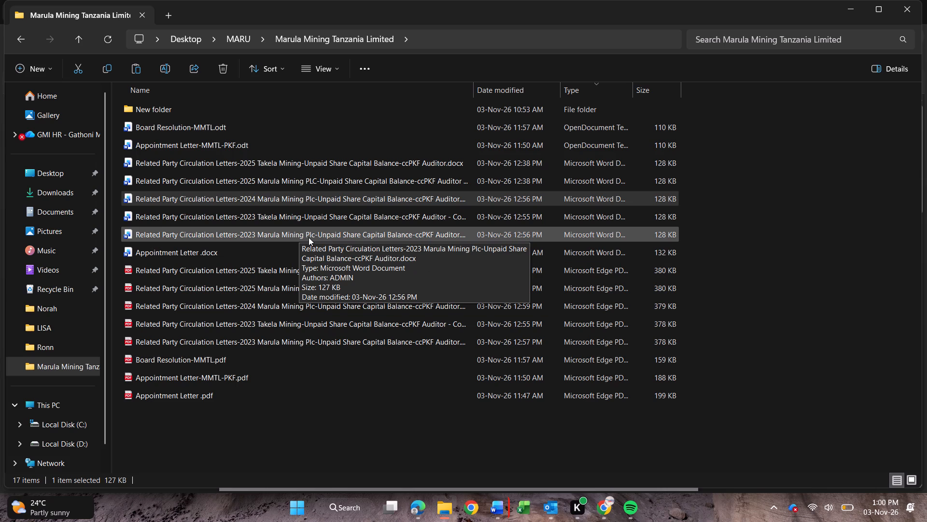
pyautogui.click(264, 424)
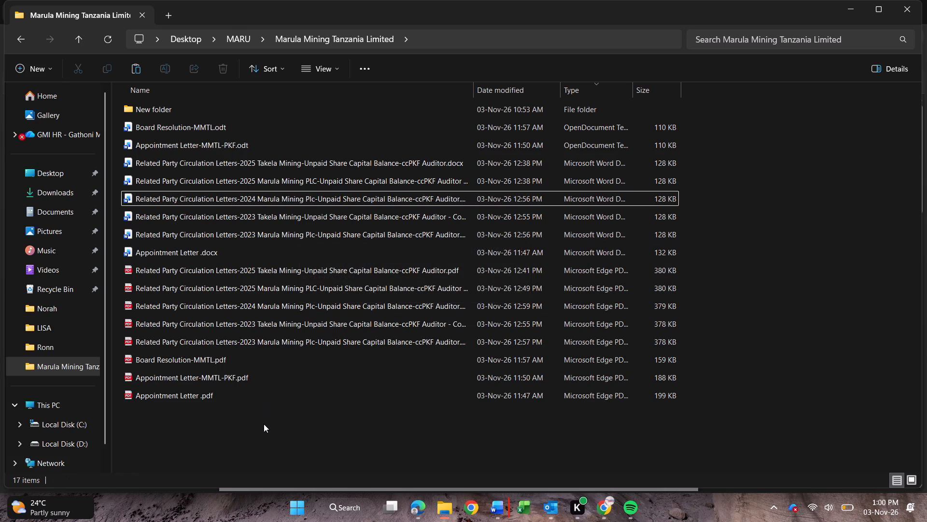
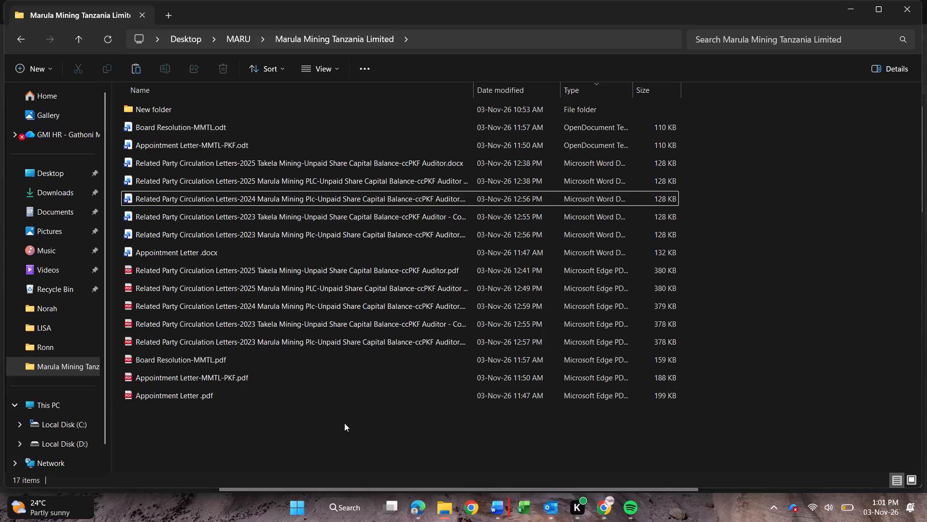
# Paste a copy of the 2023 Marula Mining Plc Word letter into the Marula Mining Tanzania Limited folder.
pyautogui.click(173, 422)
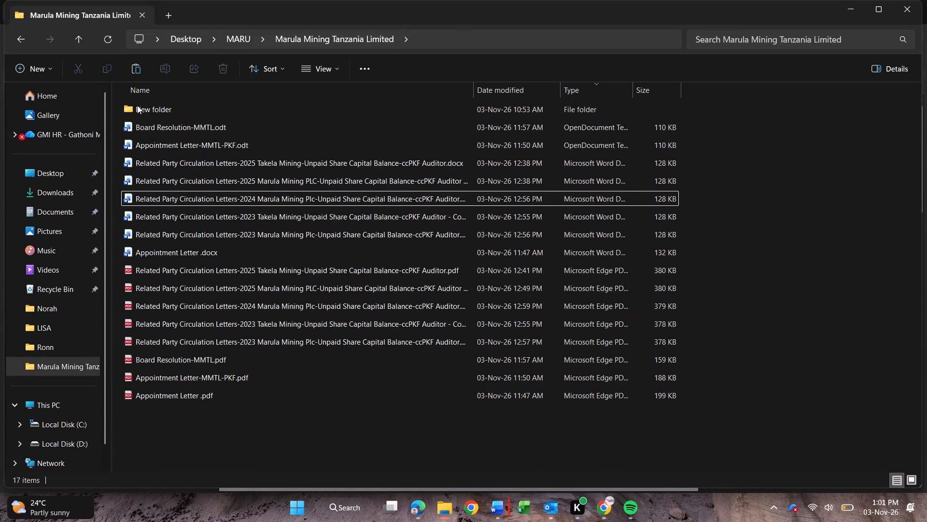
pyautogui.click(141, 71)
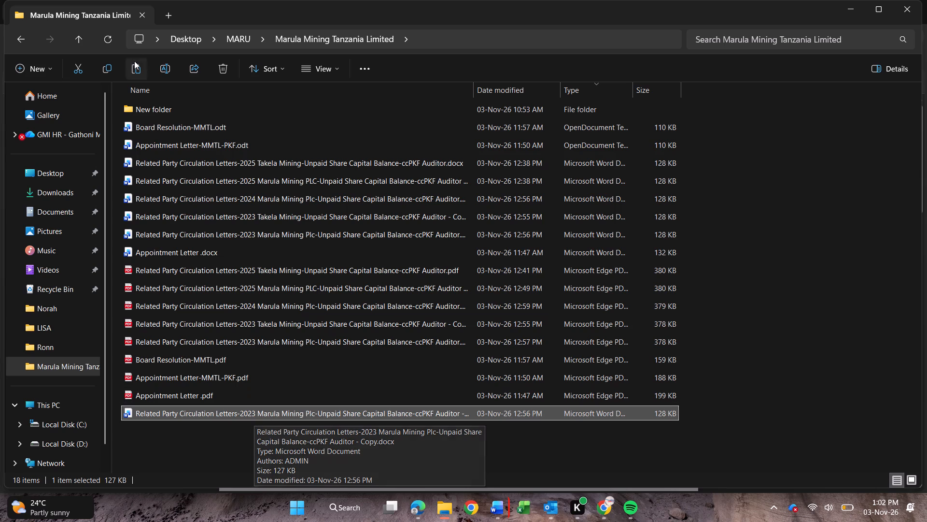
# Rename the pasted copy to "Related Party Circulation Letters-2024 Takela Mining-Unpaid Share Capital Balance-ccPKF Auditor.docx", dropping the "- Copy" suffix.
pyautogui.click(170, 71)
pyautogui.click(252, 416)
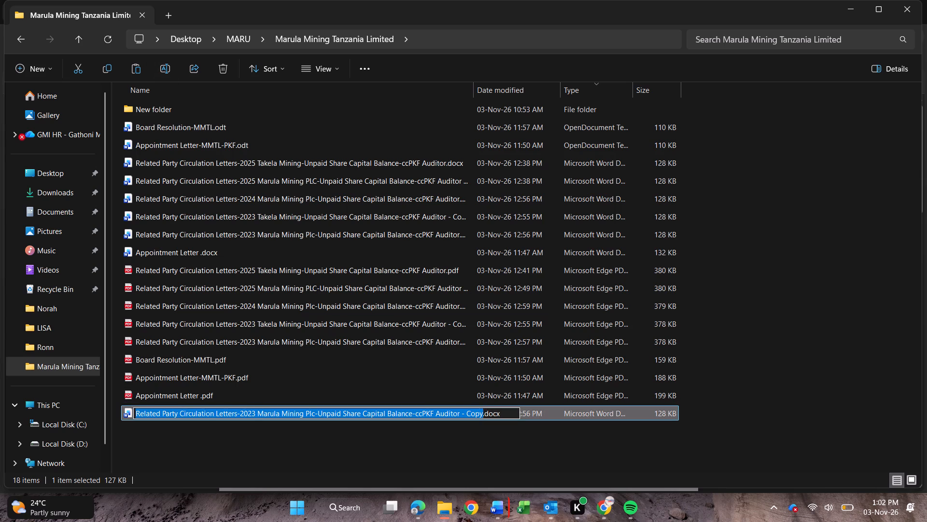
pyautogui.press('Delete')
pyautogui.press('4')
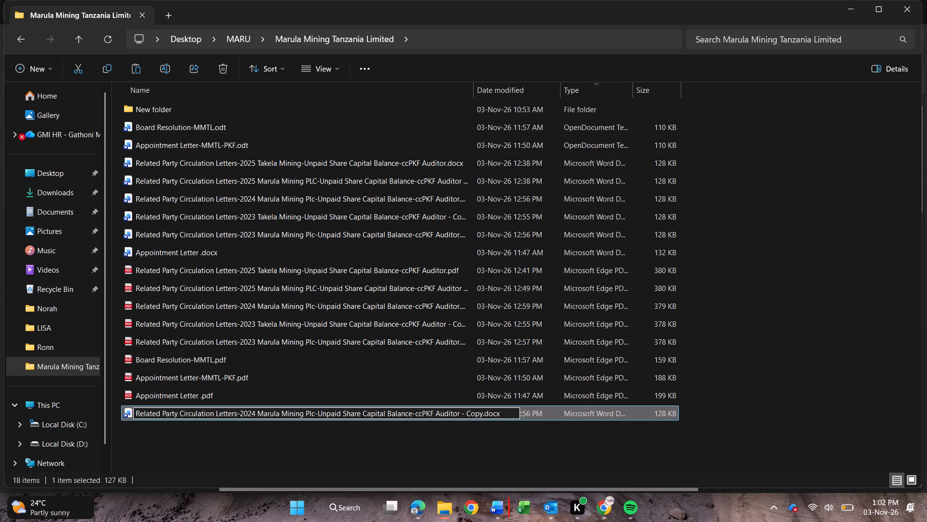
pyautogui.press('Right')
pyautogui.press('Right')
pyautogui.press('BackSpace')
pyautogui.press('Delete')
pyautogui.press('Delete')
pyautogui.press('Delete')
pyautogui.press('Delete')
pyautogui.press('Delete')
pyautogui.press('Delete')
pyautogui.press('Delete')
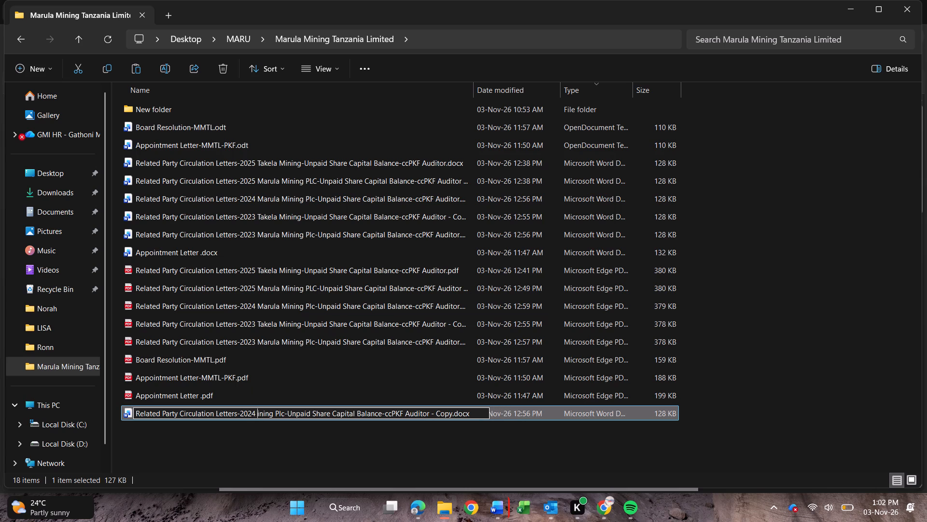
pyautogui.press('Delete')
pyautogui.press('Delete')
pyautogui.press('Delete')
pyautogui.press('Delete')
pyautogui.press('Delete')
pyautogui.press('Delete')
pyautogui.press('Delete')
pyautogui.press('Delete')
pyautogui.press('Delete')
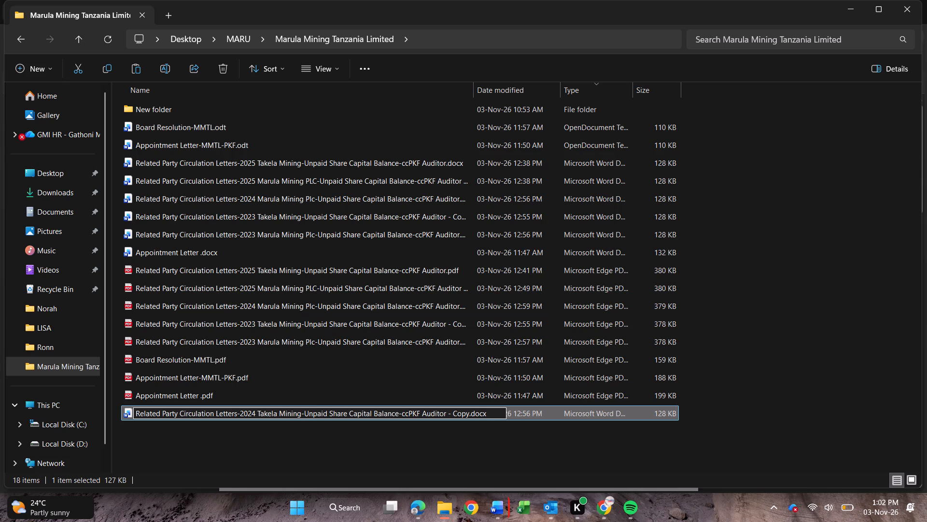
pyautogui.press('Right')
pyautogui.press('Right')
pyautogui.press('Right')
pyautogui.press('Right')
pyautogui.press('Right')
pyautogui.press('Right')
pyautogui.press('Right')
pyautogui.press('Right')
pyautogui.press('Right')
pyautogui.press('Right')
pyautogui.press('Right')
pyautogui.press('Right')
pyautogui.press('Right')
pyautogui.press('Right')
pyautogui.press('Right')
pyautogui.press('Right')
pyautogui.press('Right')
pyautogui.press('Right')
pyautogui.press('Right')
pyautogui.press('Right')
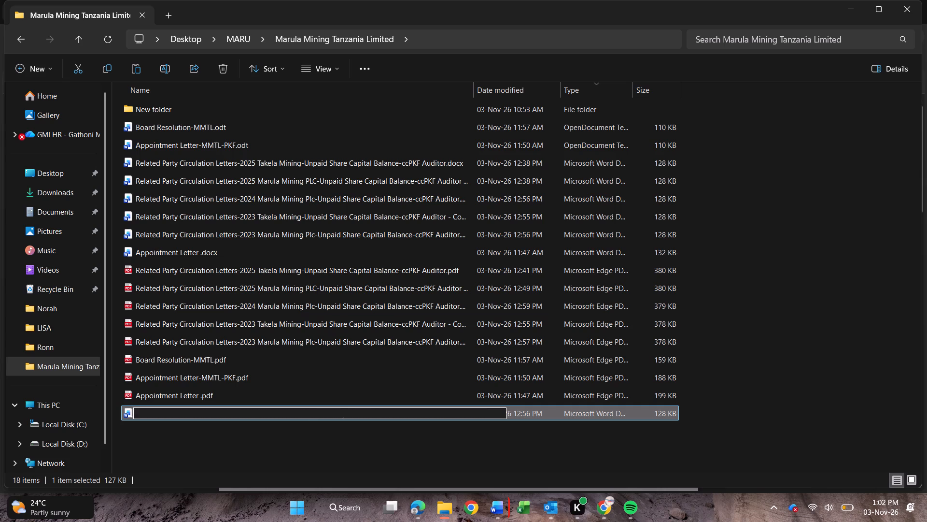
pyautogui.press('Right')
pyautogui.press('Right')
pyautogui.press('Right')
pyautogui.press('Right')
pyautogui.press('Right')
pyautogui.press('Right')
pyautogui.press('Right')
pyautogui.press('Right')
pyautogui.press('Right')
pyautogui.press('Right')
pyautogui.press('Right')
pyautogui.press('Right')
pyautogui.press('Right')
pyautogui.press('Right')
pyautogui.press('Right')
pyautogui.press('Right')
pyautogui.press('Right')
pyautogui.press('Right')
pyautogui.press('Right')
pyautogui.press('Right')
pyautogui.press('Right')
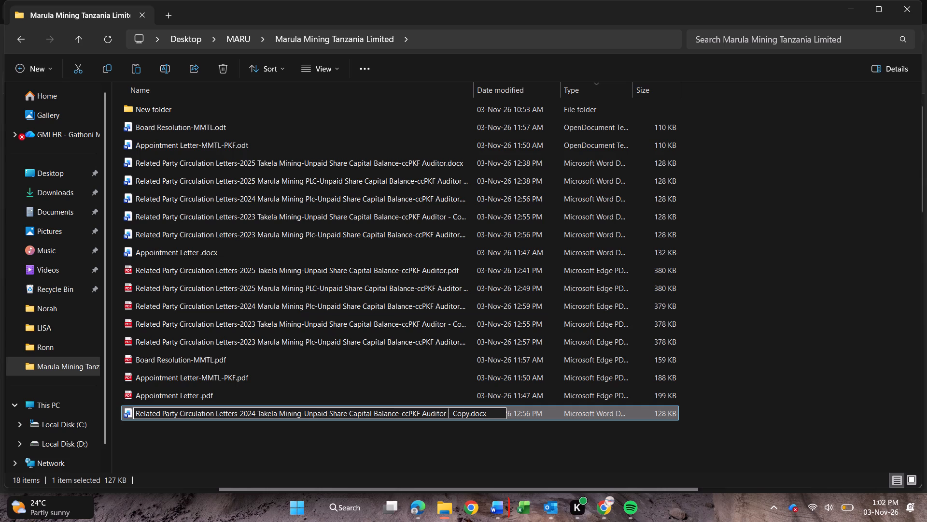
pyautogui.press('Right')
pyautogui.press('Delete')
pyautogui.press('Delete')
pyautogui.press('Delete')
pyautogui.press('Delete')
pyautogui.press('Delete')
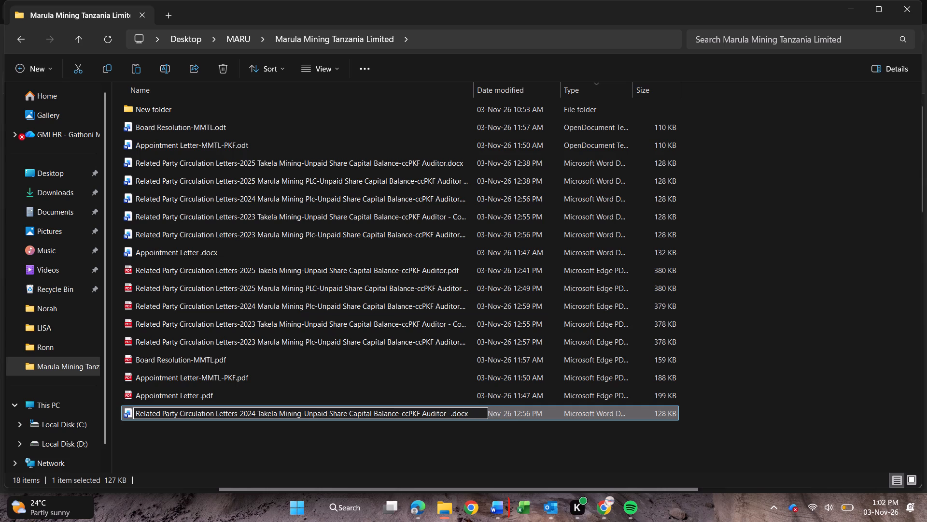
pyautogui.press('BackSpace')
pyautogui.press('BackSpace')
pyautogui.click(274, 444)
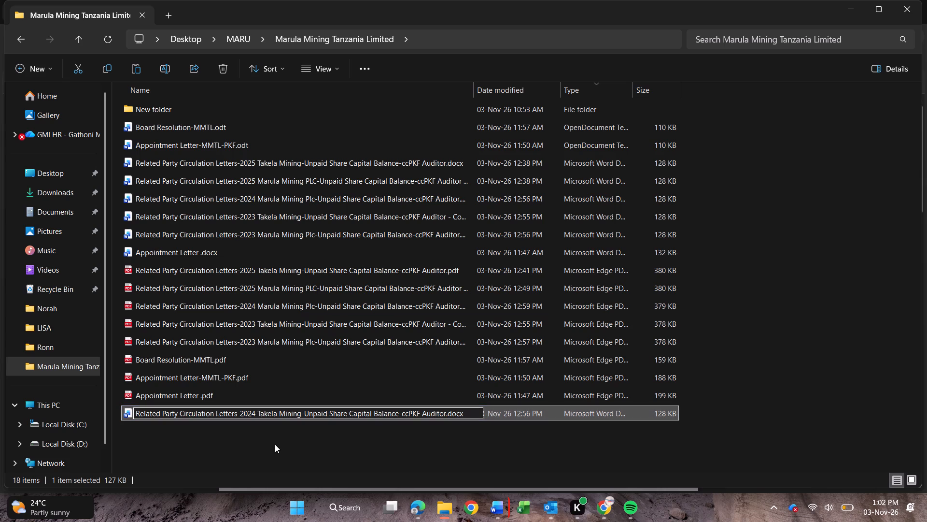
# Open the 2024 Takela Mining letter in Word and change the balance date to 31 December 2024.
pyautogui.doubleClick(295, 416)
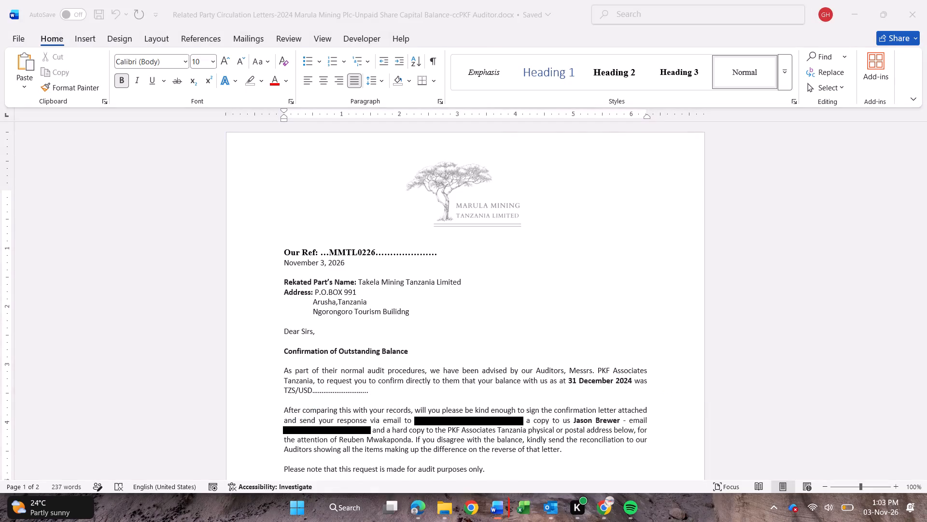
pyautogui.click(630, 383)
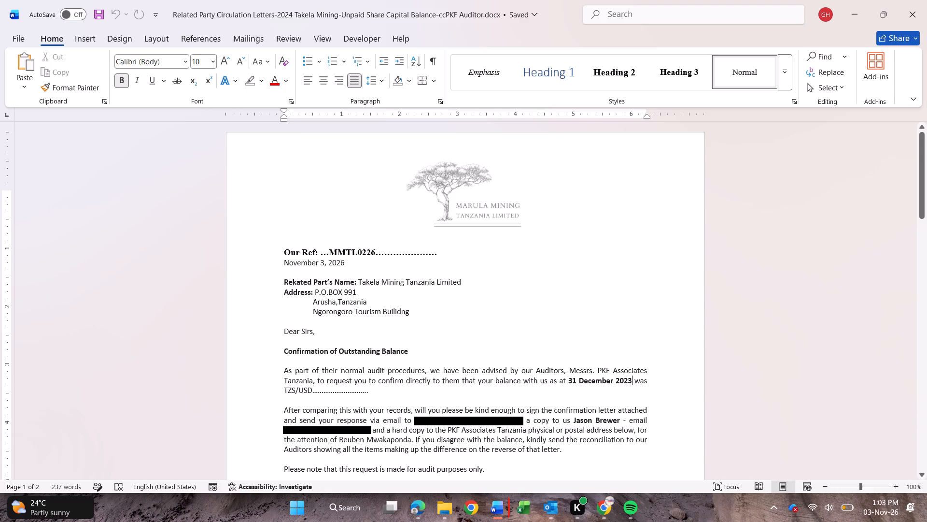
pyautogui.press('BackSpace')
pyautogui.press('4')
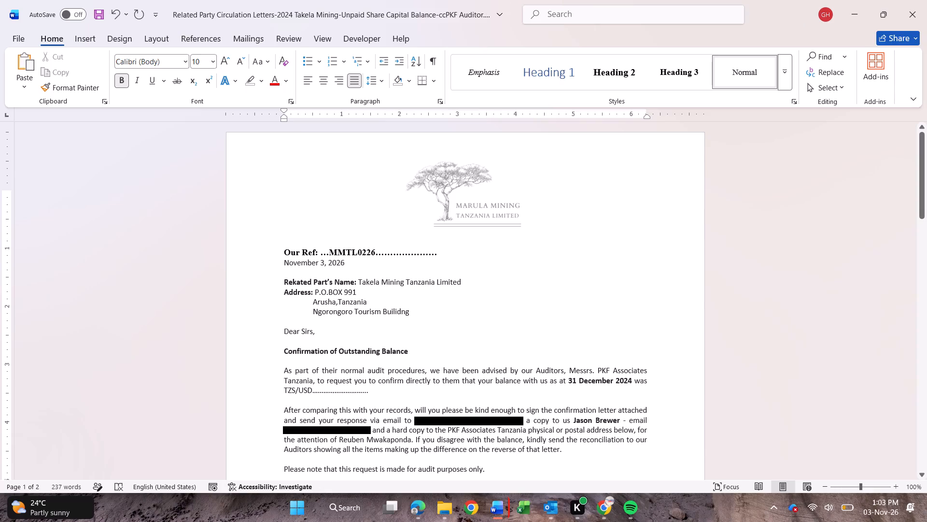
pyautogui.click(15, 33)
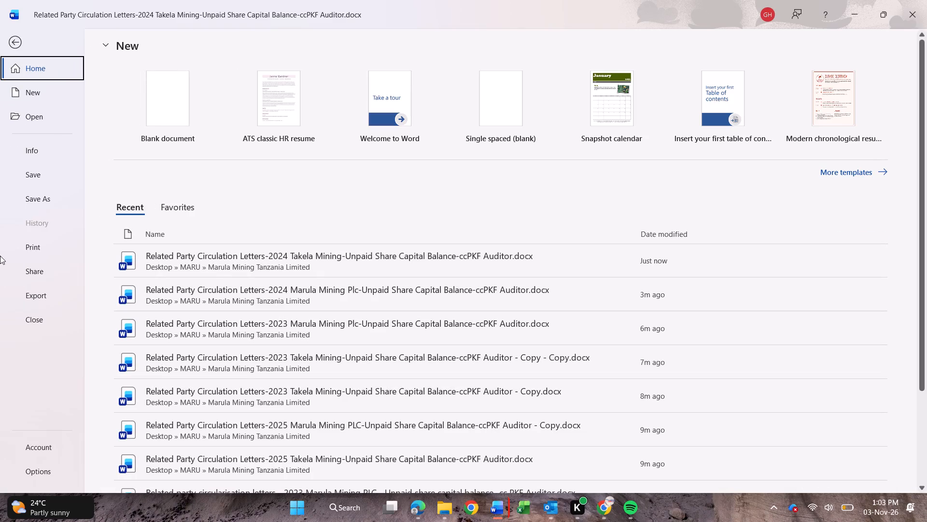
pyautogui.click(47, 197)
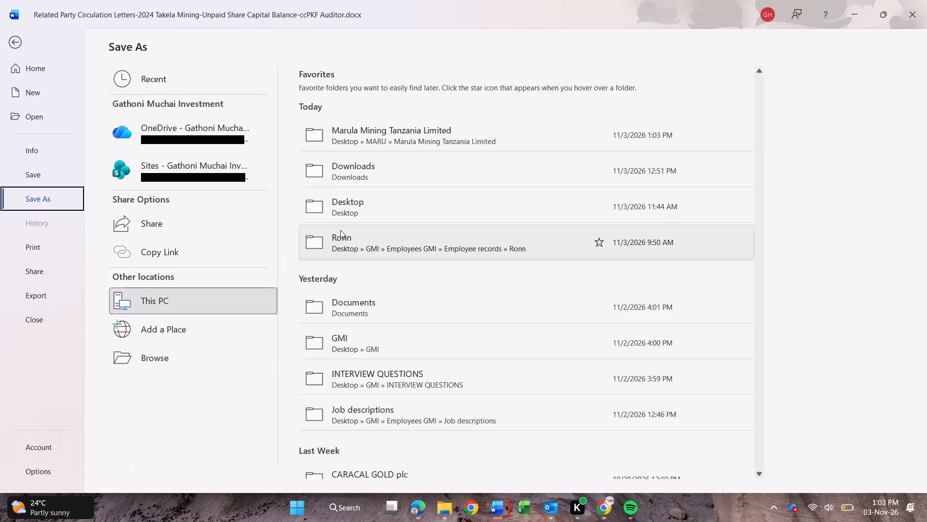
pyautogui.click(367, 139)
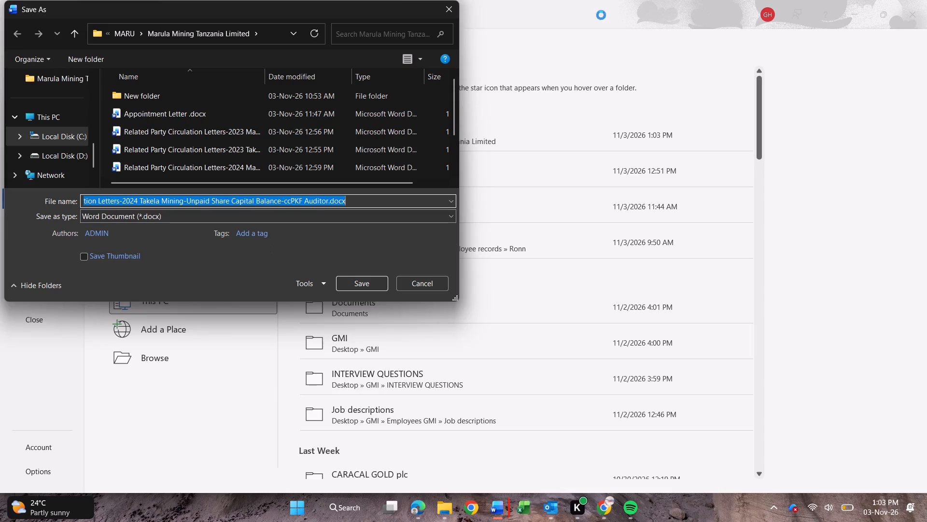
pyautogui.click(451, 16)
# Save the 2024 Takela Mining letter under its existing name.
pyautogui.click(36, 179)
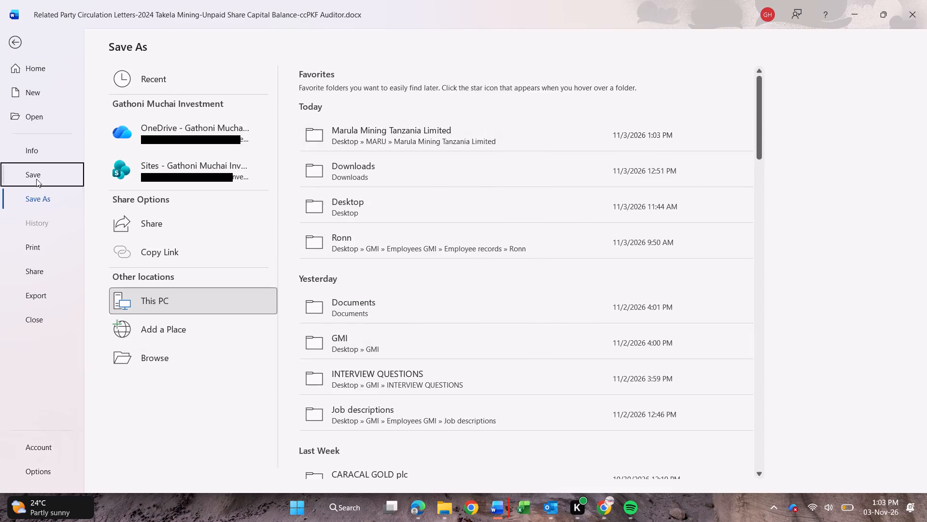
# Publish the 2024 Takela Mining letter as a PDF in the Marula Mining Tanzania Limited folder and minimise the opened PDF.
pyautogui.click(16, 36)
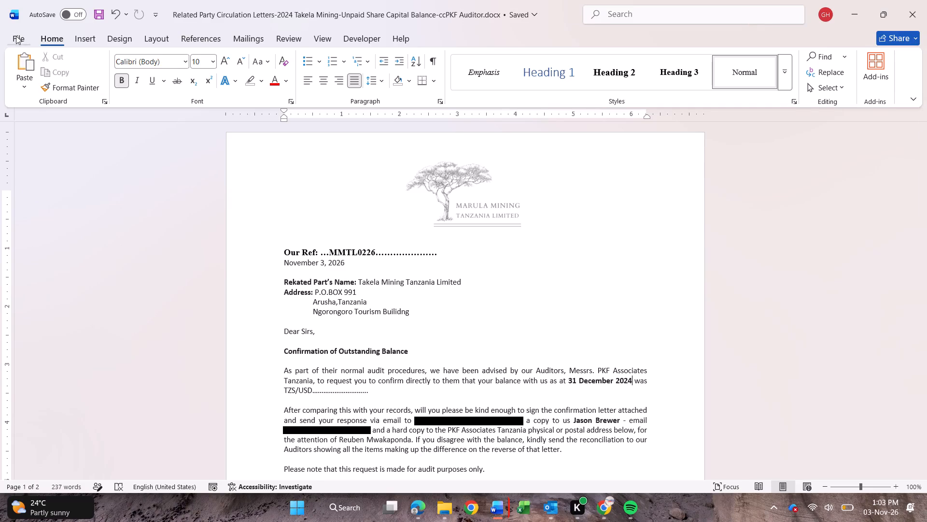
pyautogui.click(45, 299)
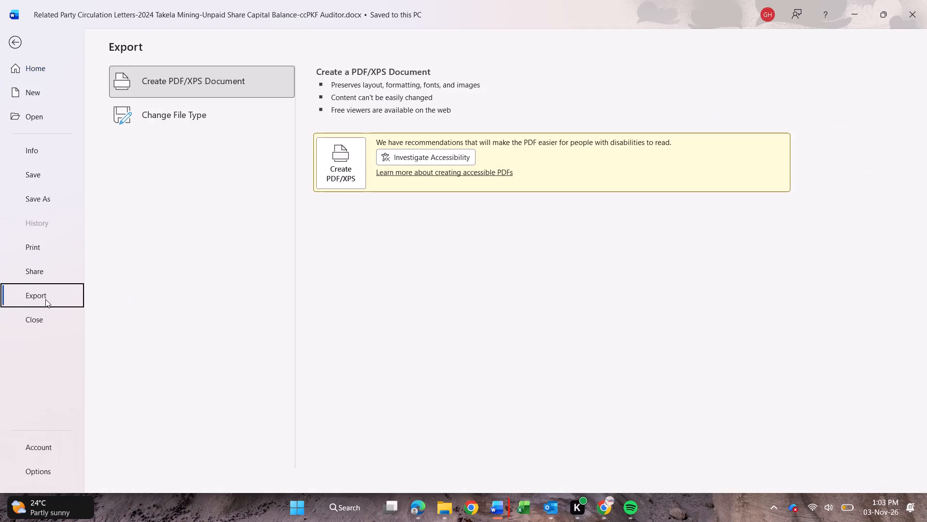
pyautogui.click(319, 172)
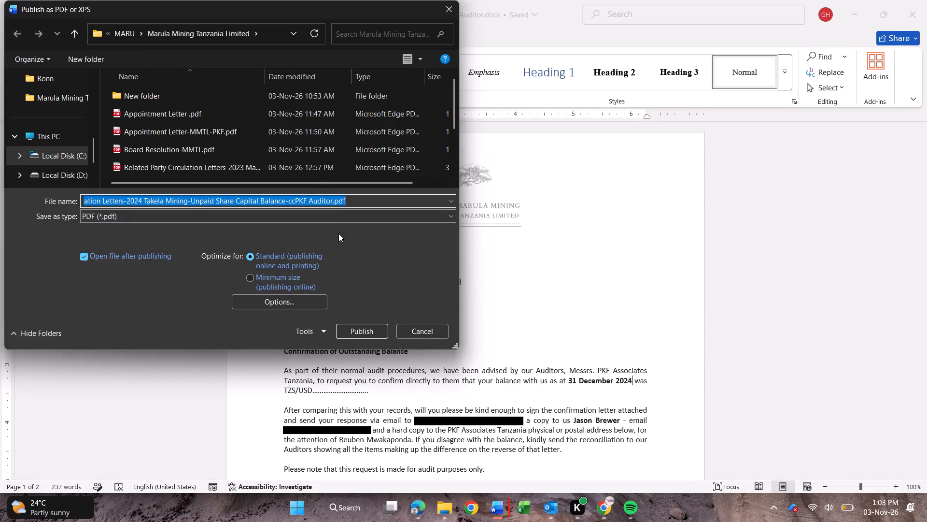
pyautogui.click(366, 336)
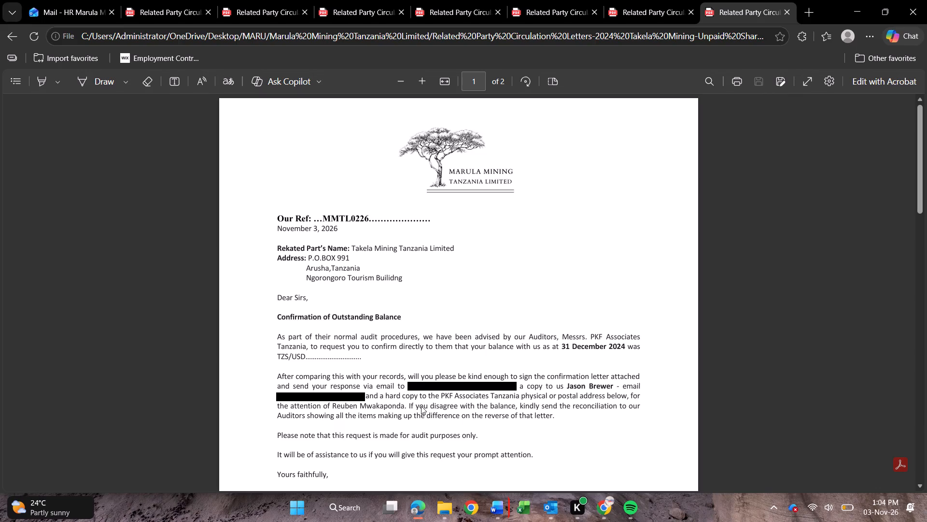
pyautogui.click(856, 14)
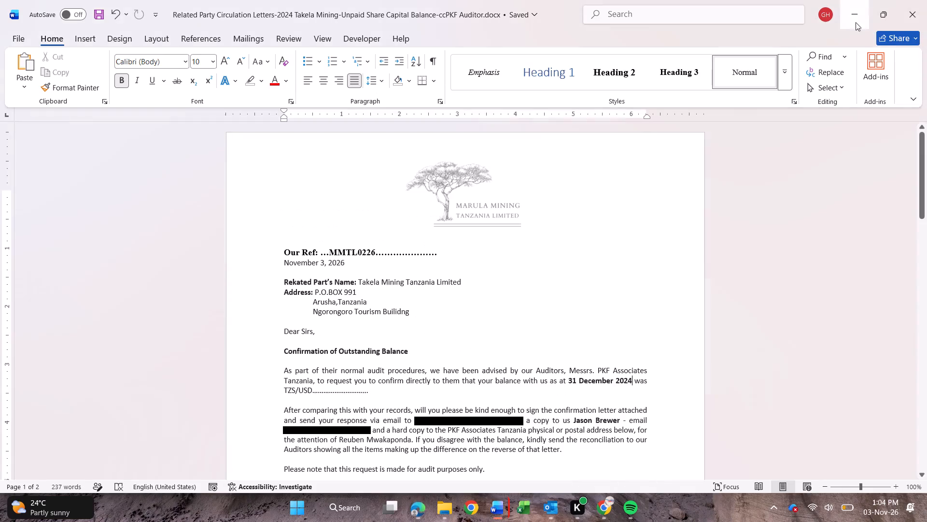
# Return to the Marula Mining Tanzania Limited folder in File Explorer and reverse its sorting by type to ascending.
pyautogui.click(443, 513)
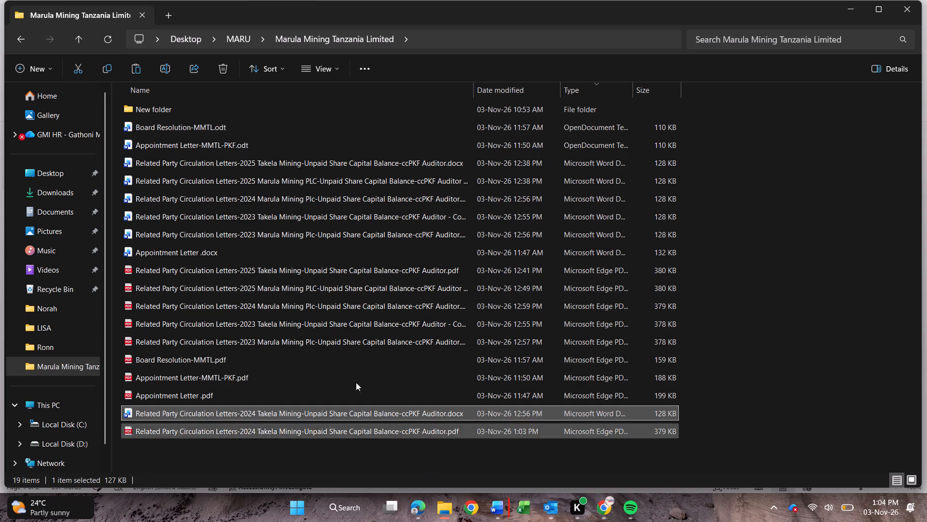
pyautogui.click(263, 71)
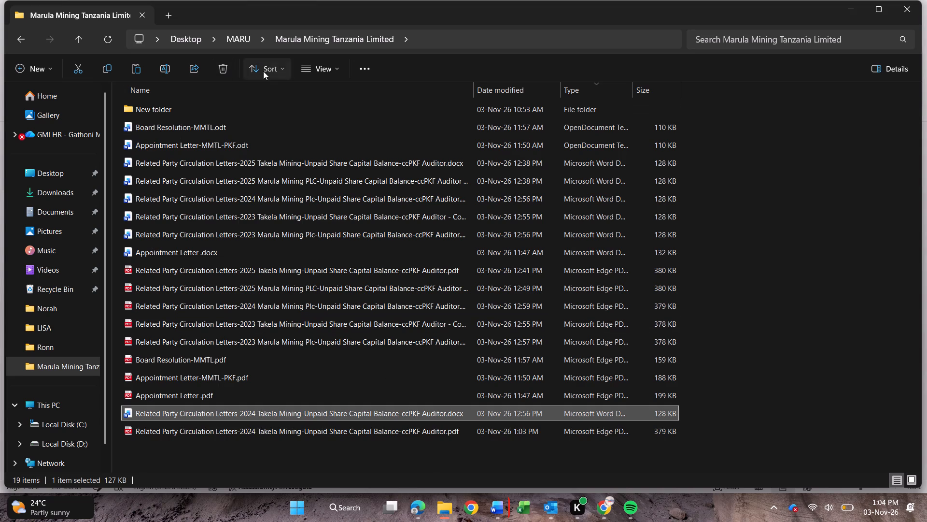
pyautogui.click(267, 133)
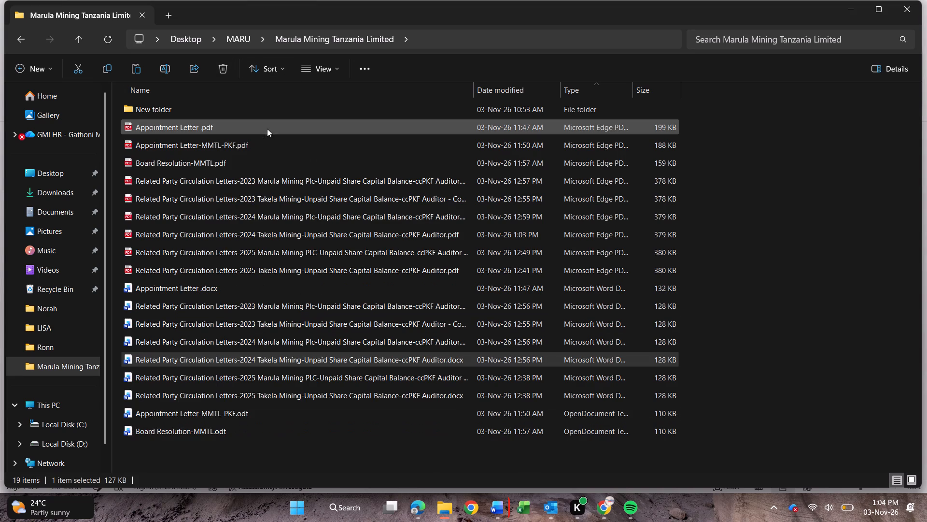